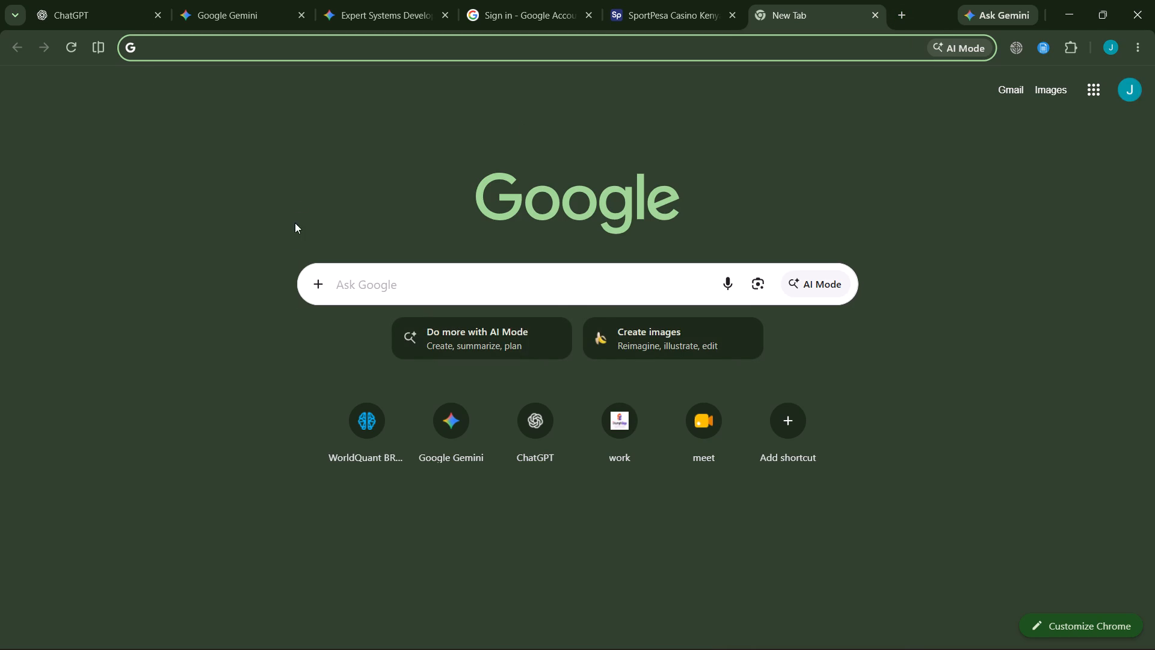
pyautogui.click(364, 414)
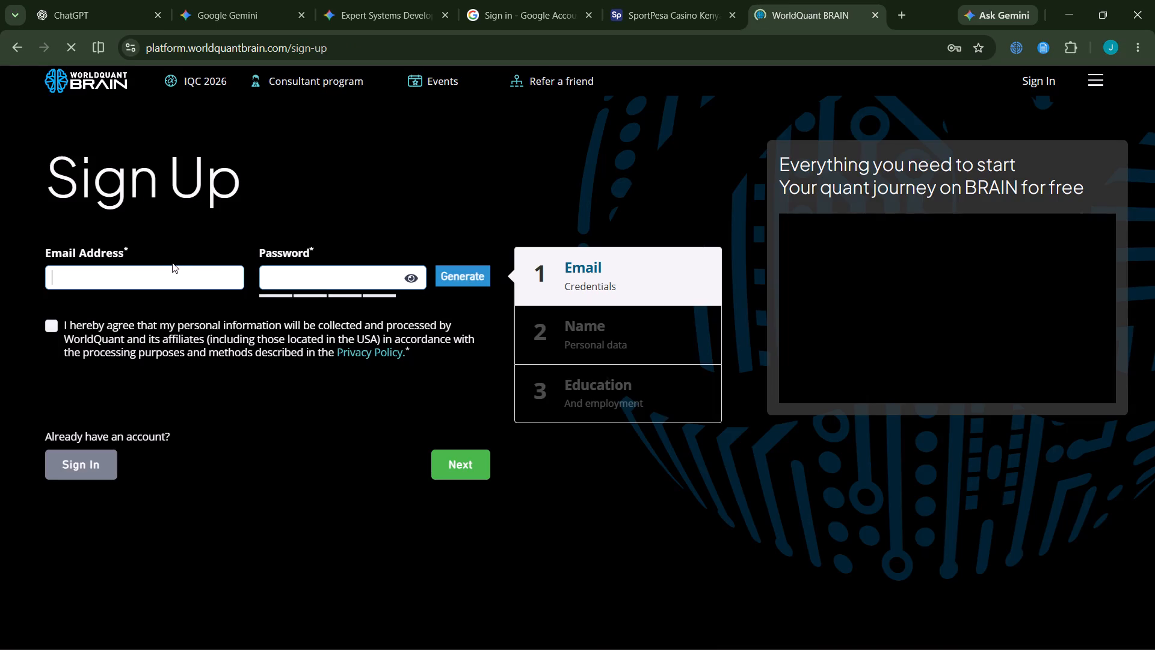
# Go from the WorldQuant BRAIN sign-up form to the sign-in page for existing accounts.
pyautogui.click(144, 279)
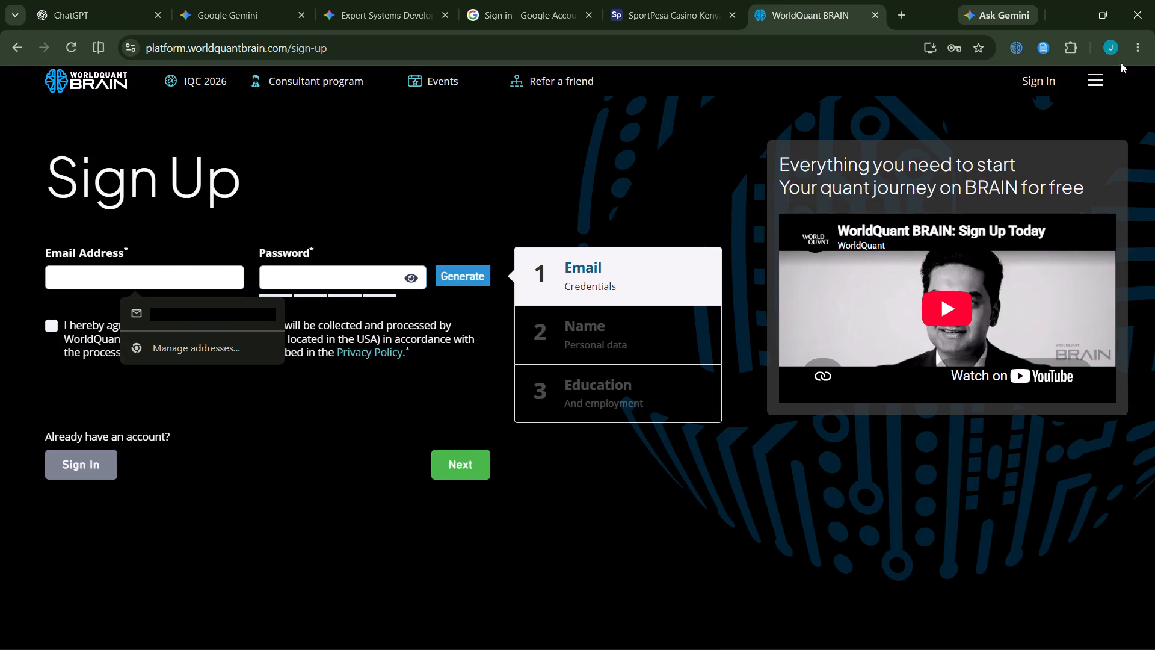
pyautogui.click(1043, 74)
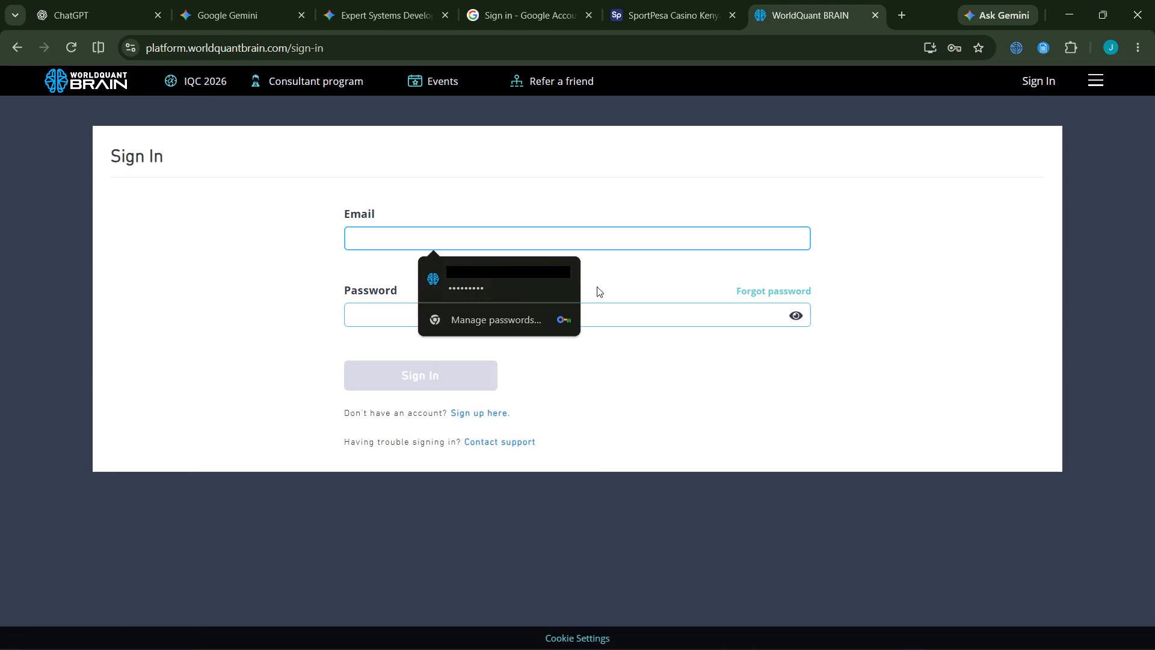
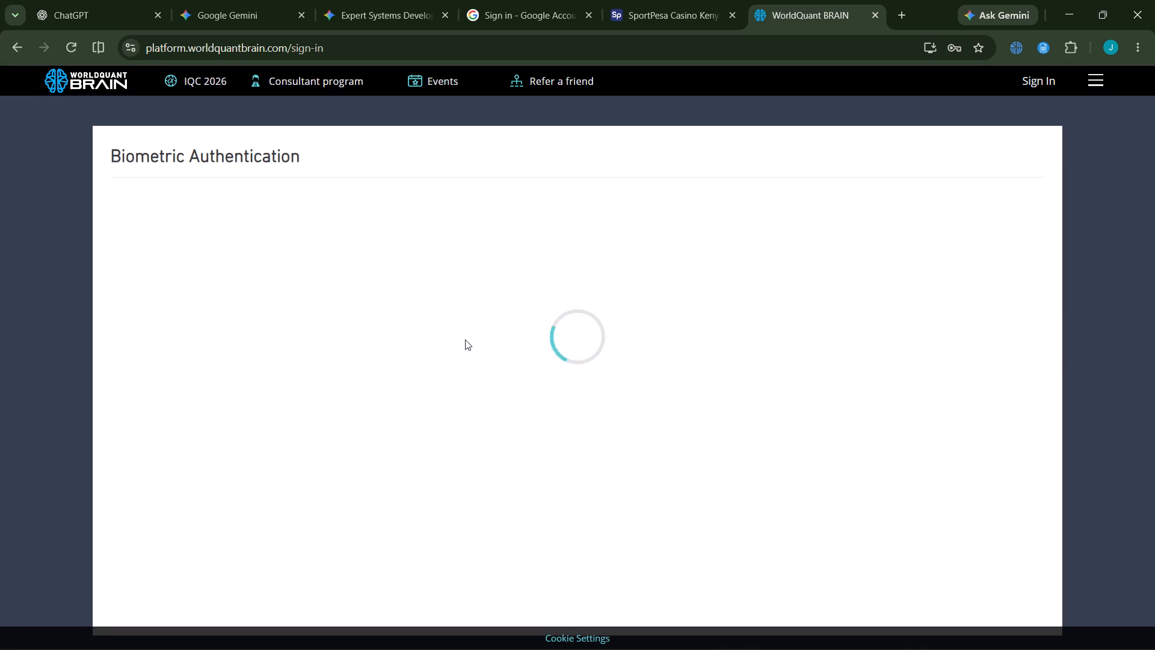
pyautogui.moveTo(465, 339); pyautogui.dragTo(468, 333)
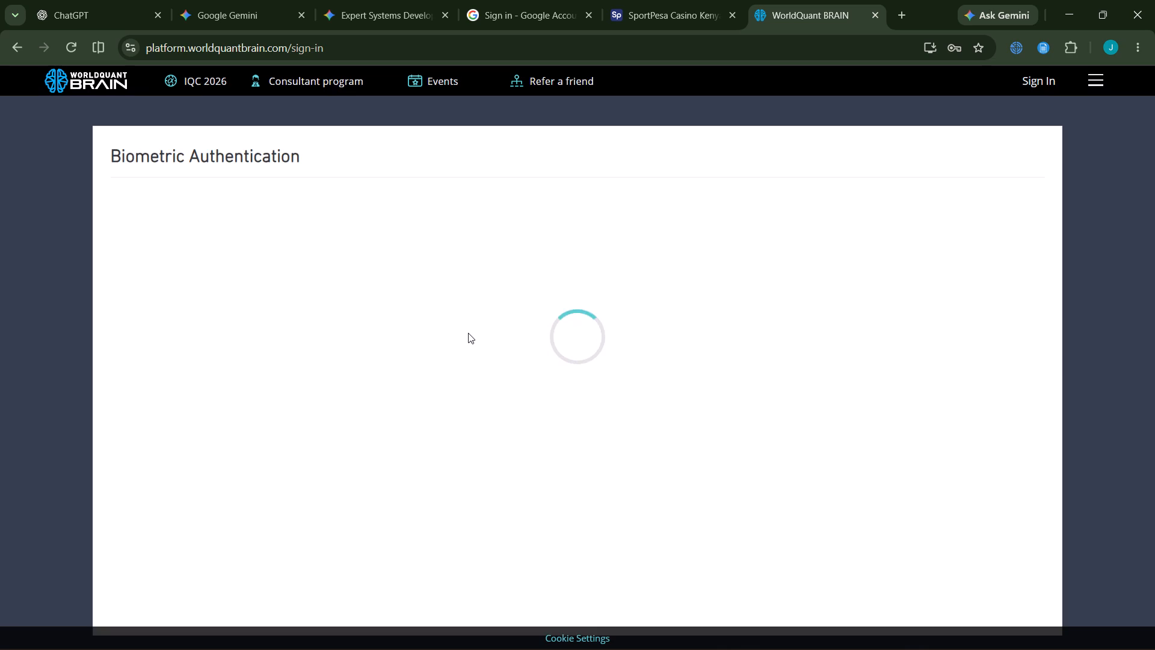
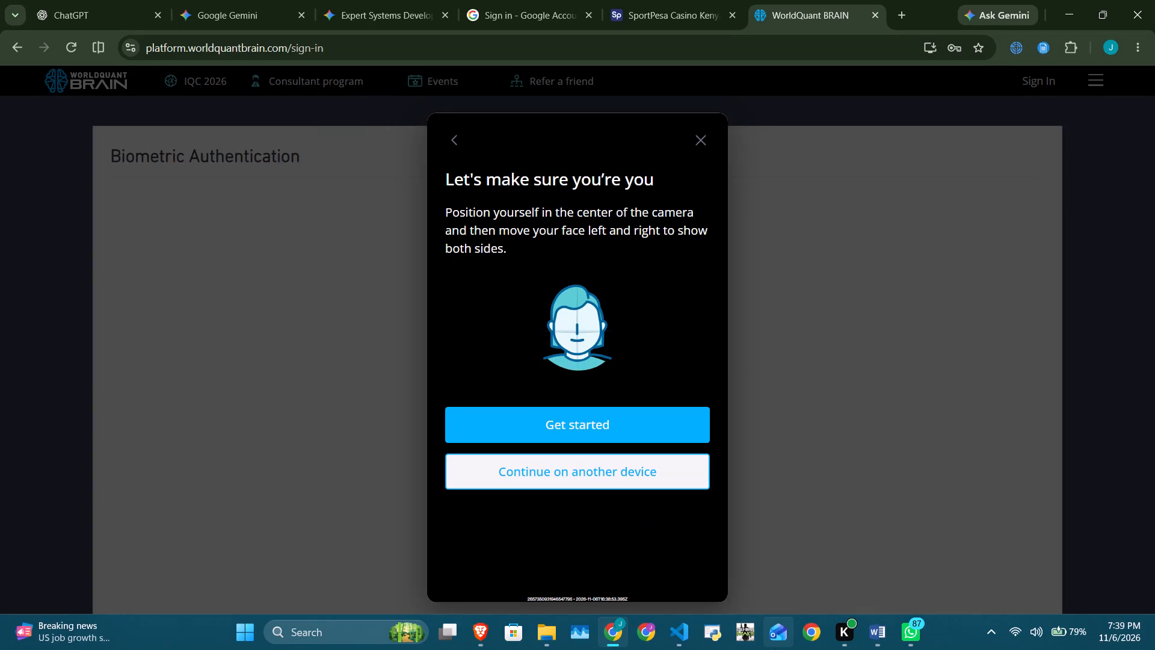
# Start the camera-based face verification on this device for the biometric authentication.
pyautogui.click(674, 435)
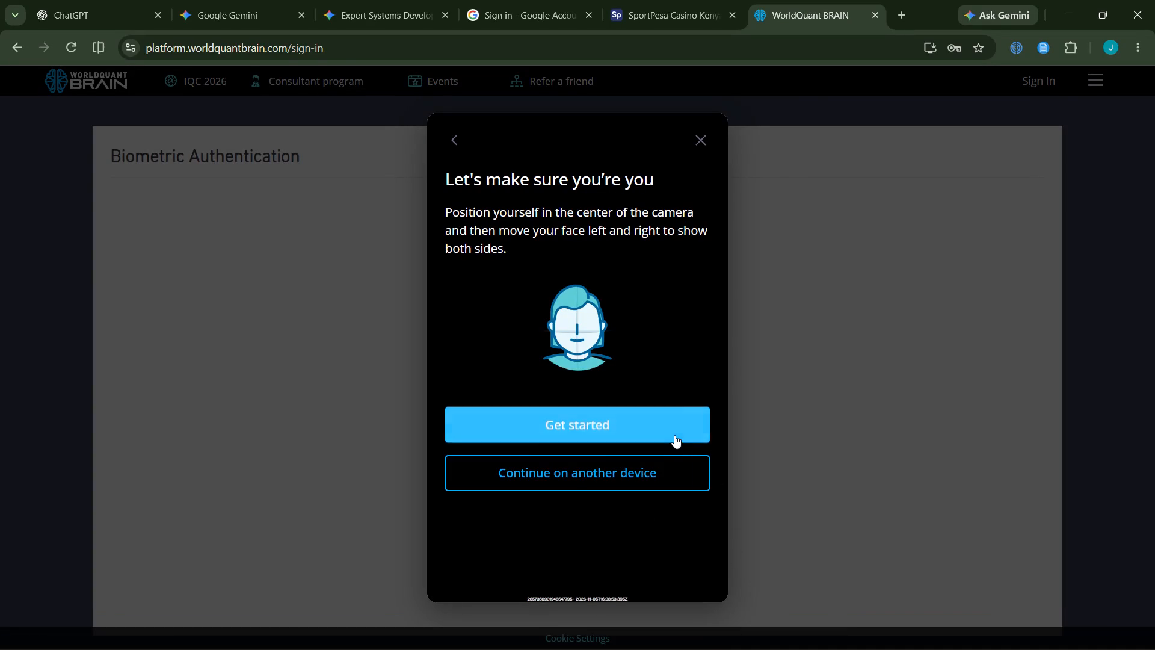
pyautogui.click(674, 435)
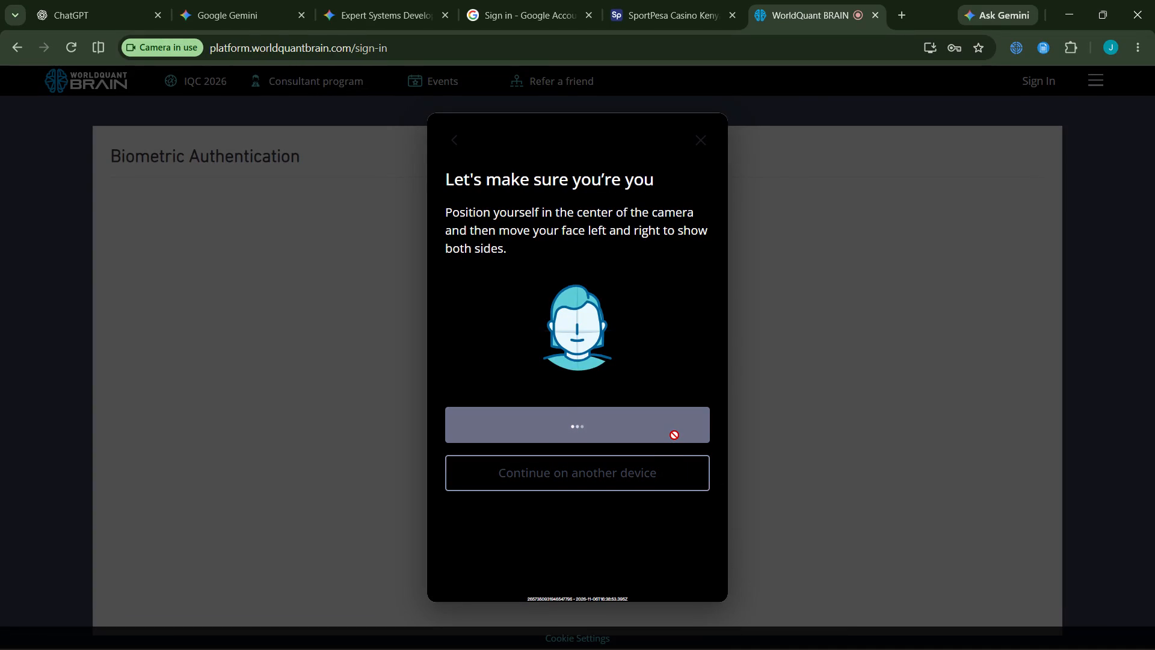
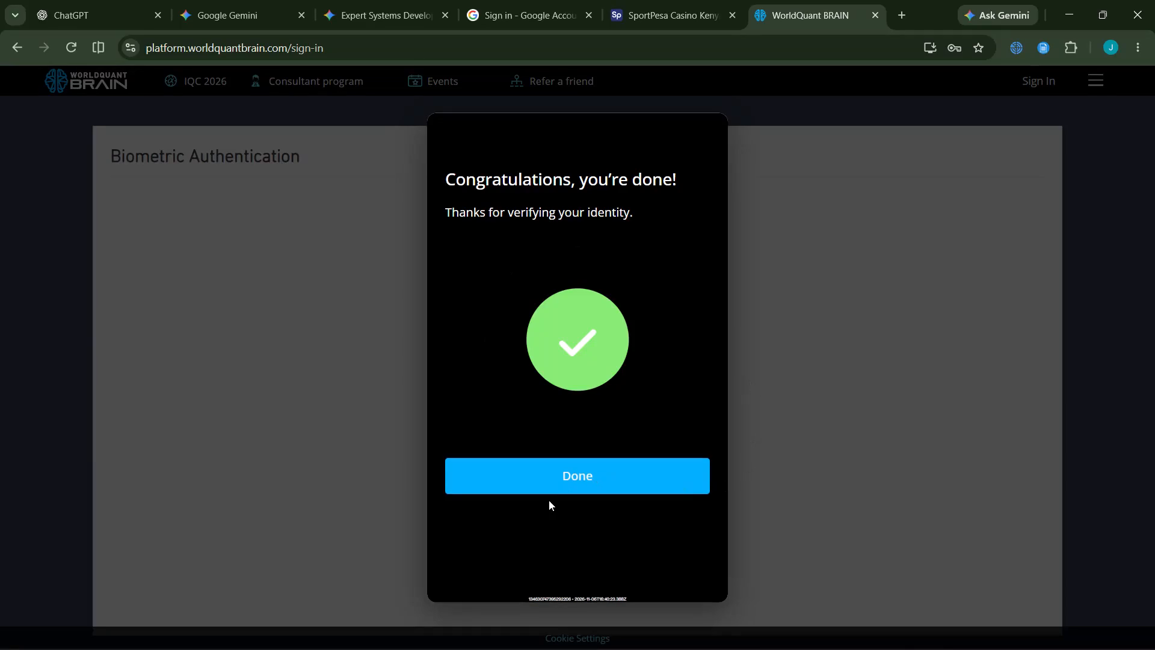
# Finish the completed identity verification to enter the WorldQuant BRAIN platform.
pyautogui.click(549, 500)
pyautogui.click(552, 492)
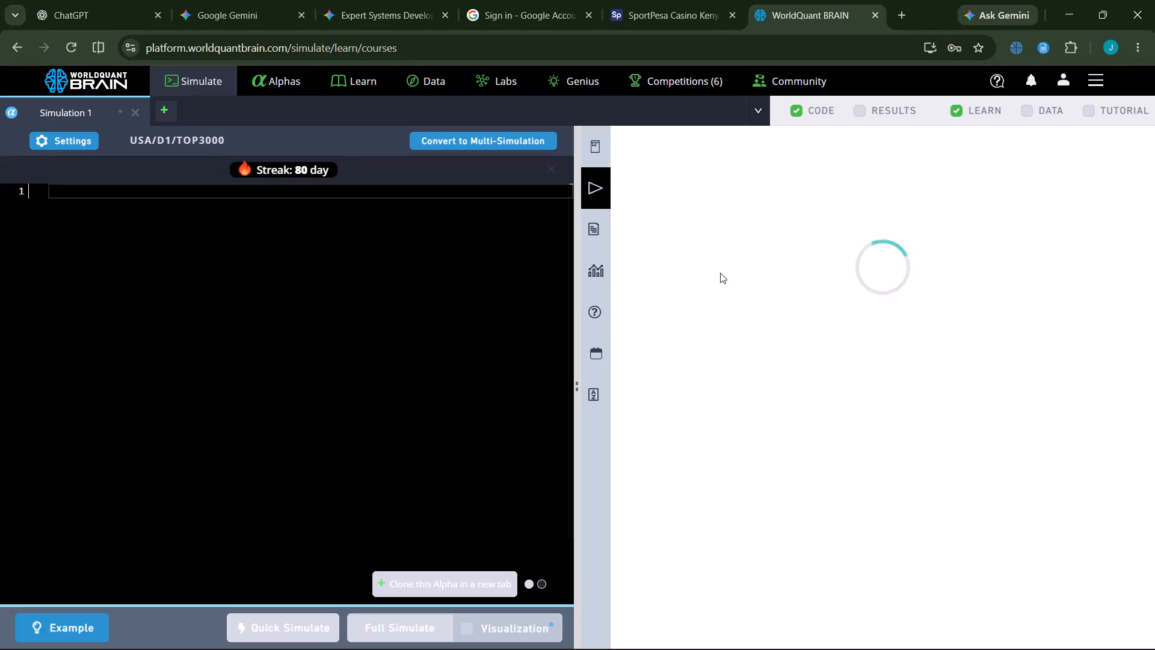
# Open the Alphas page with the list of unsubmitted alphas.
pyautogui.click(268, 69)
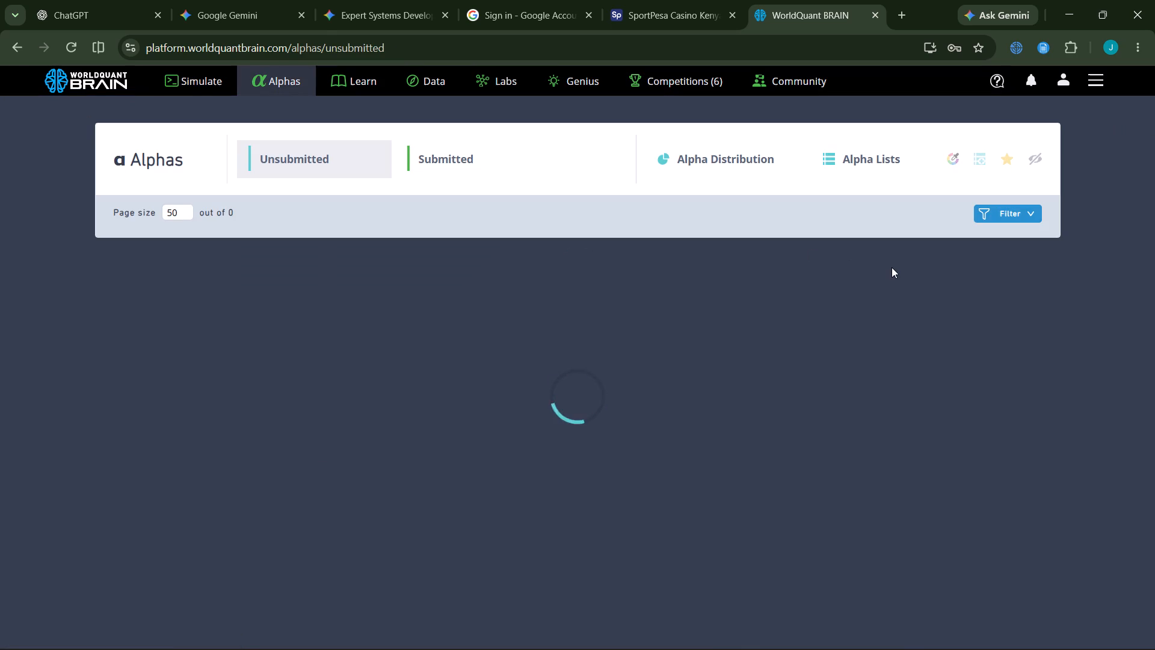
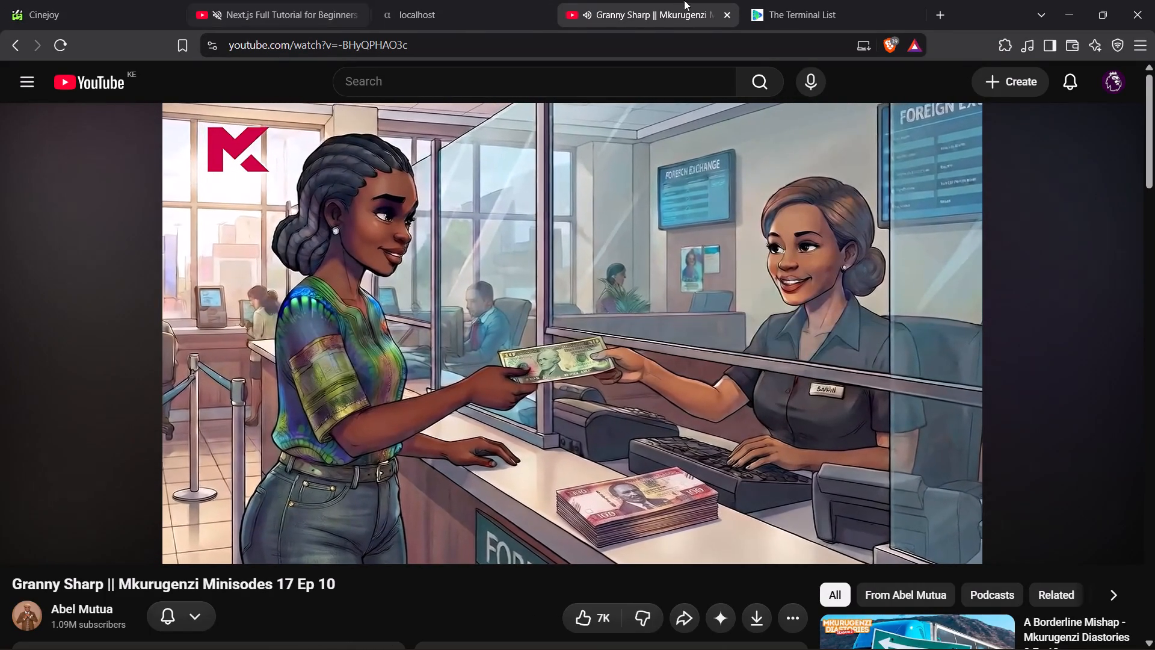
# Return to the unsubmitted alphas in Chrome, open the details of alpha 6XdZGGxp and show its test period.
pyautogui.click(1080, 0)
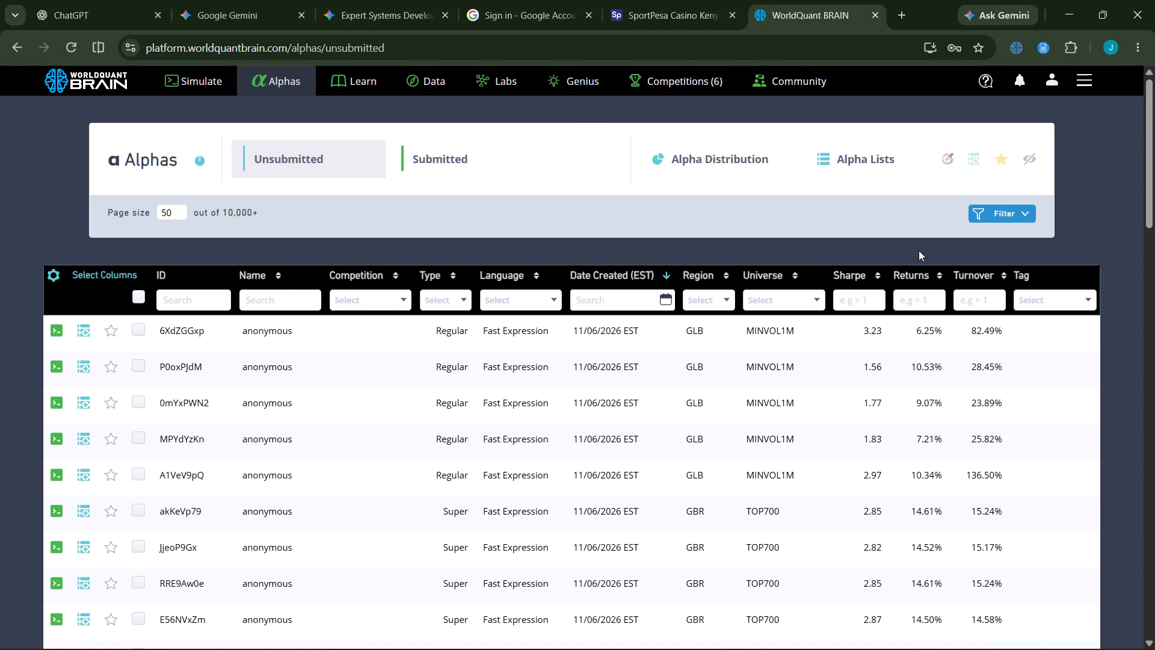
pyautogui.click(902, 323)
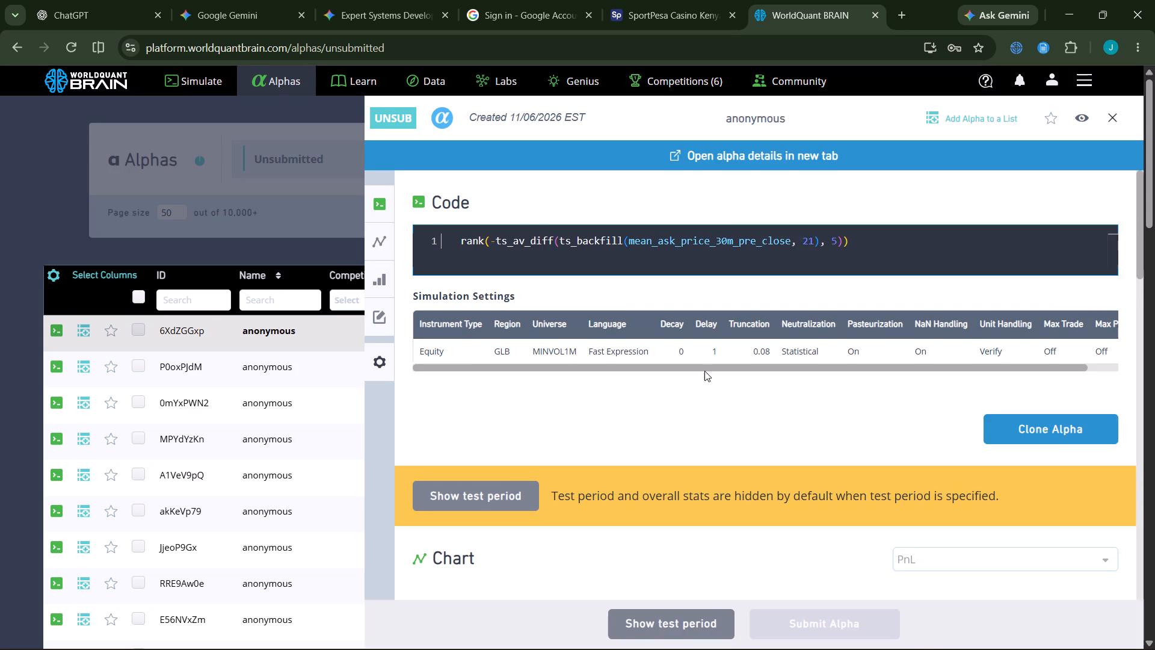
pyautogui.scroll(-3, 709, 393)
pyautogui.click(691, 631)
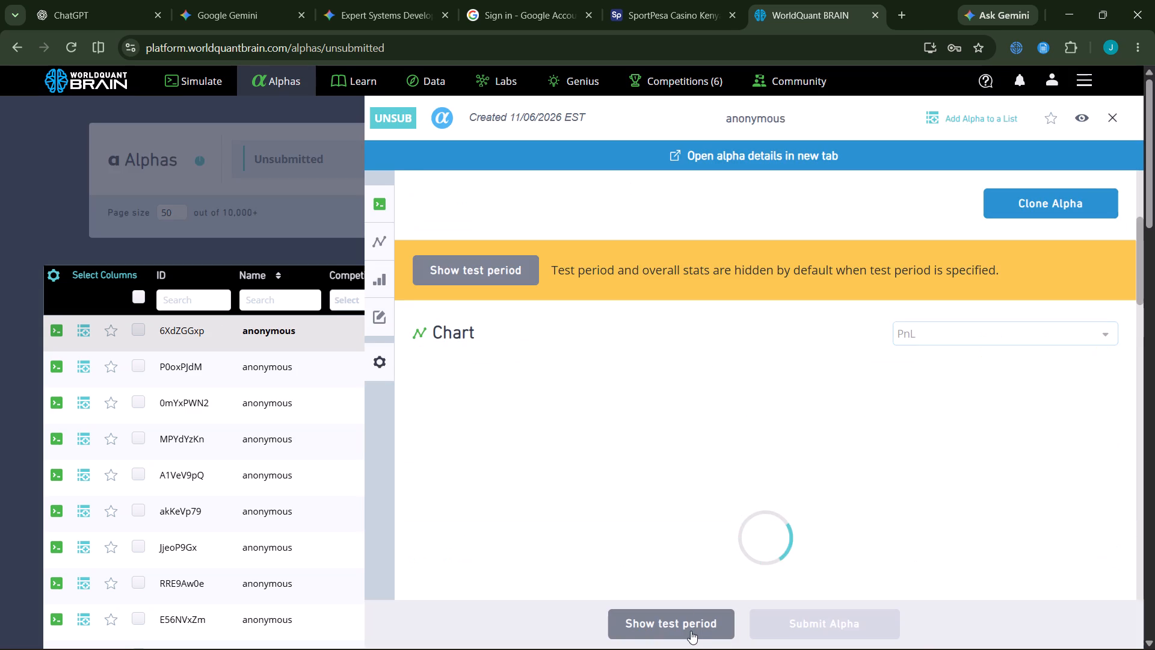
pyautogui.scroll(-12, 748, 518)
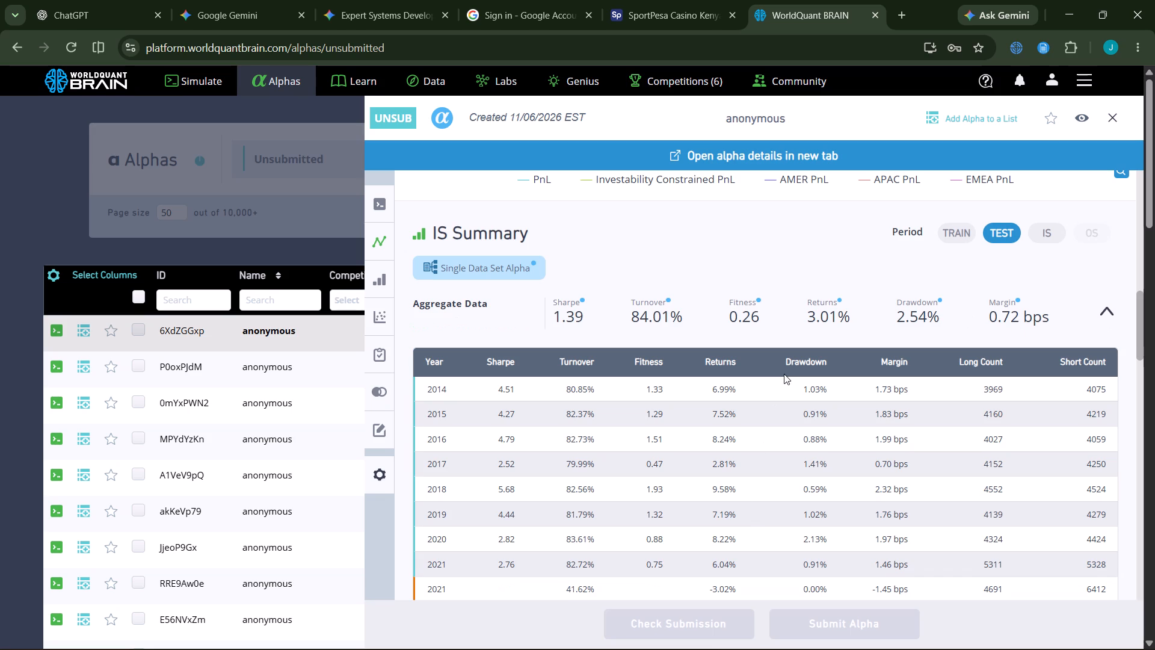
# View the alpha's IS Summary for the TRAIN period and for the full IS period.
pyautogui.click(959, 234)
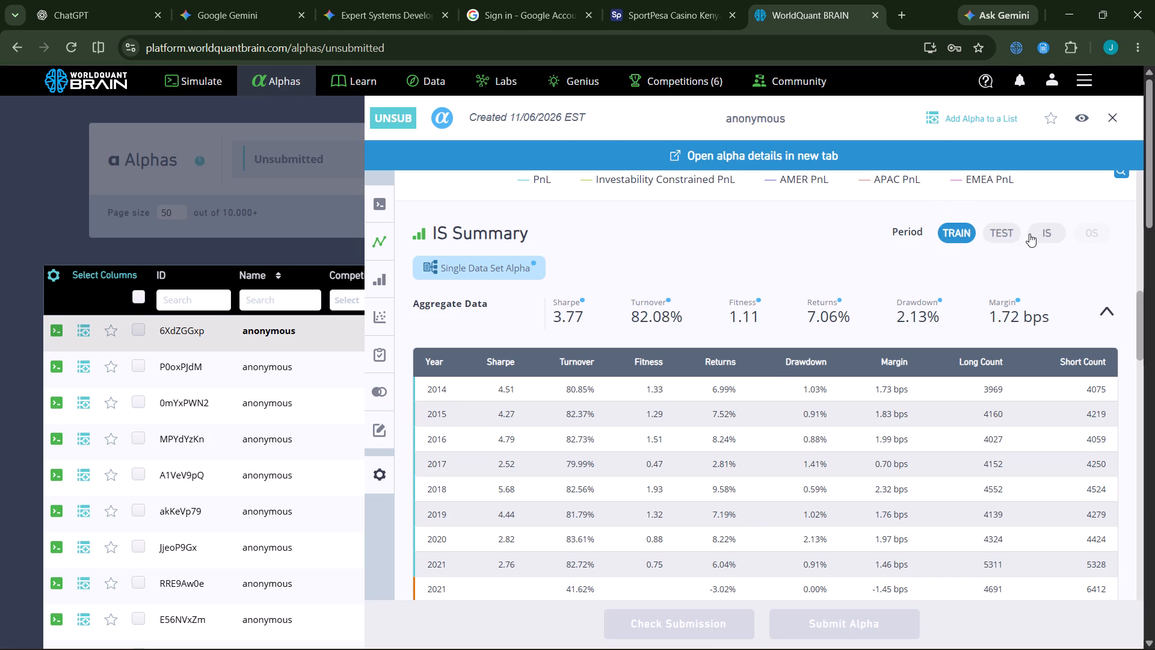
pyautogui.click(1030, 234)
# Expand the failed checks under IS Testing Status for alpha 6XdZGGxp.
pyautogui.scroll(-8, 990, 262)
pyautogui.scroll(-20, 970, 343)
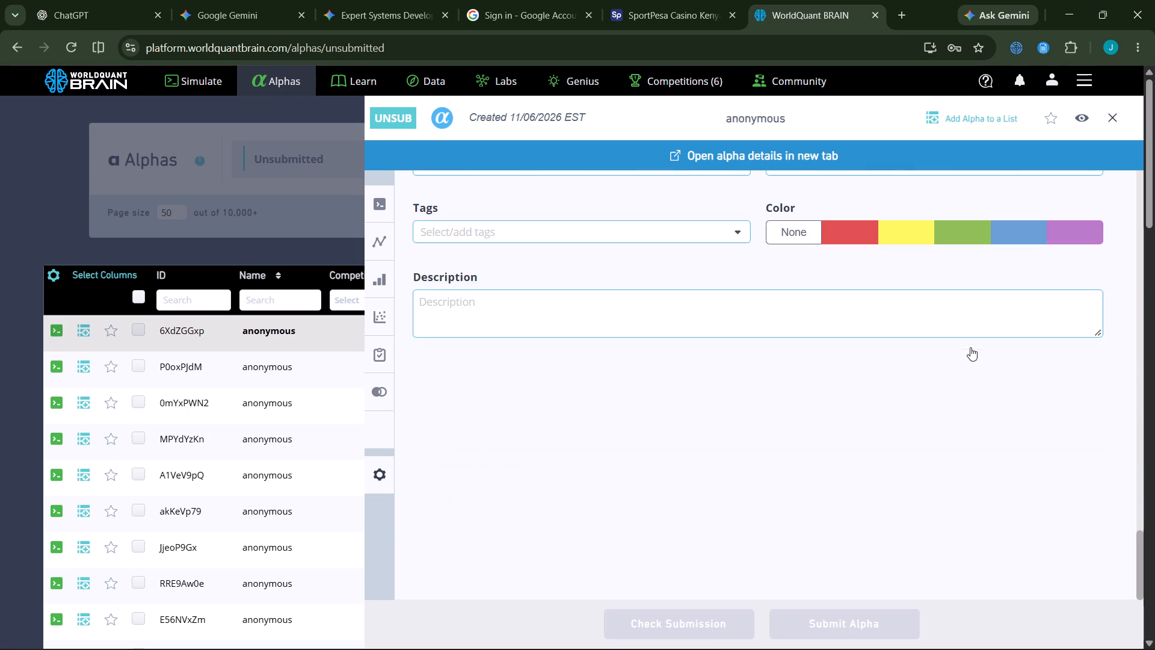
pyautogui.scroll(7, 971, 340)
pyautogui.click(811, 379)
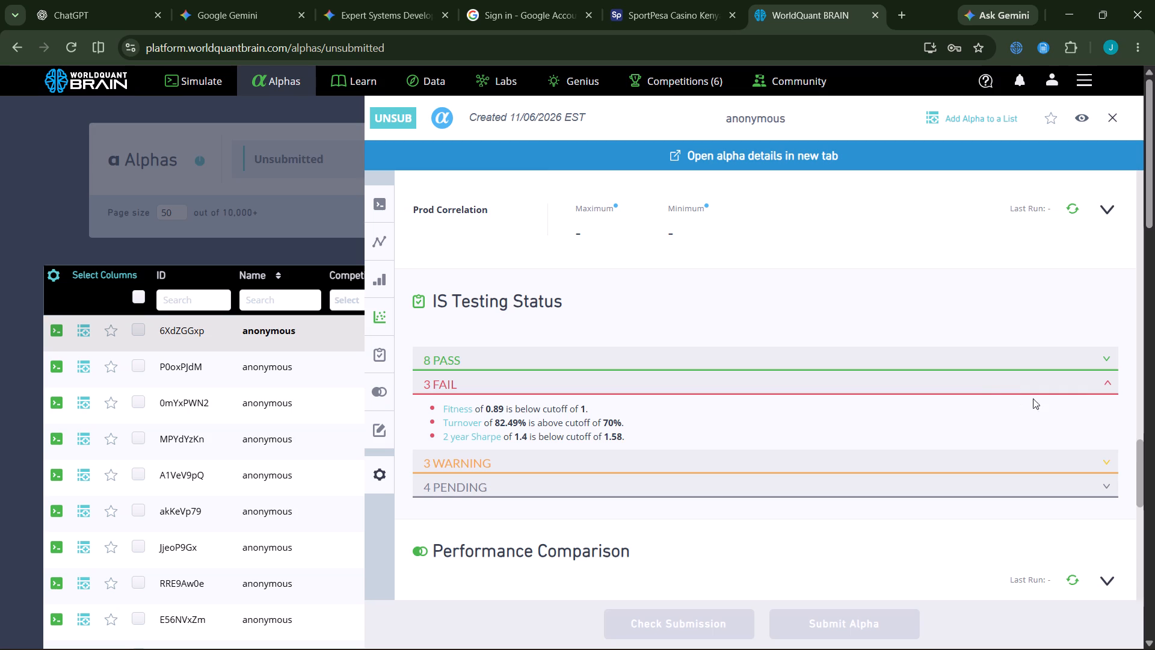
# Run the Prod Correlation check for alpha 6XdZGGxp and close its details.
pyautogui.moveTo(1140, 444); pyautogui.dragTo(1138, 430)
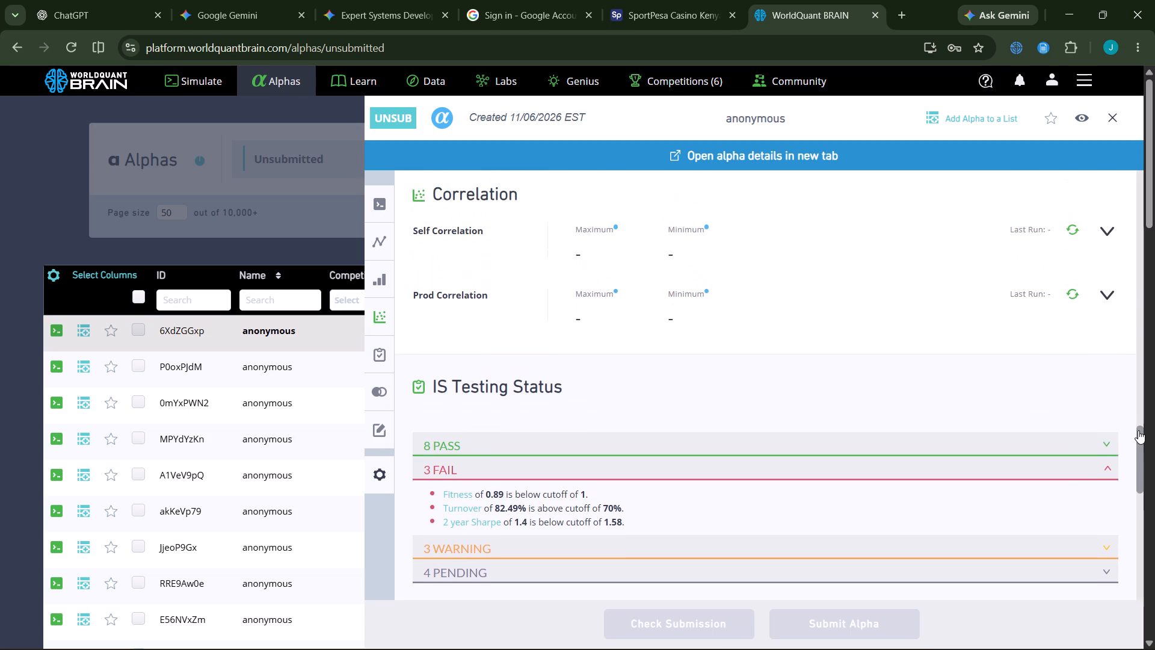
pyautogui.moveTo(1138, 430); pyautogui.dragTo(1138, 429)
pyautogui.click(1069, 296)
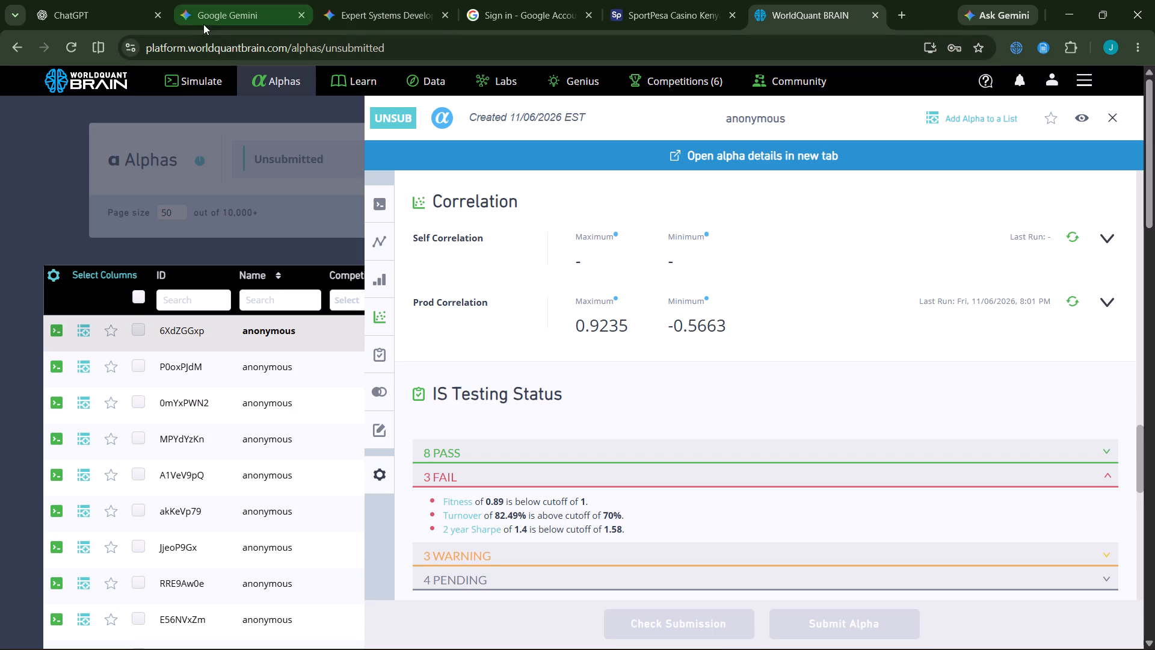
pyautogui.click(353, 173)
pyautogui.click(407, 362)
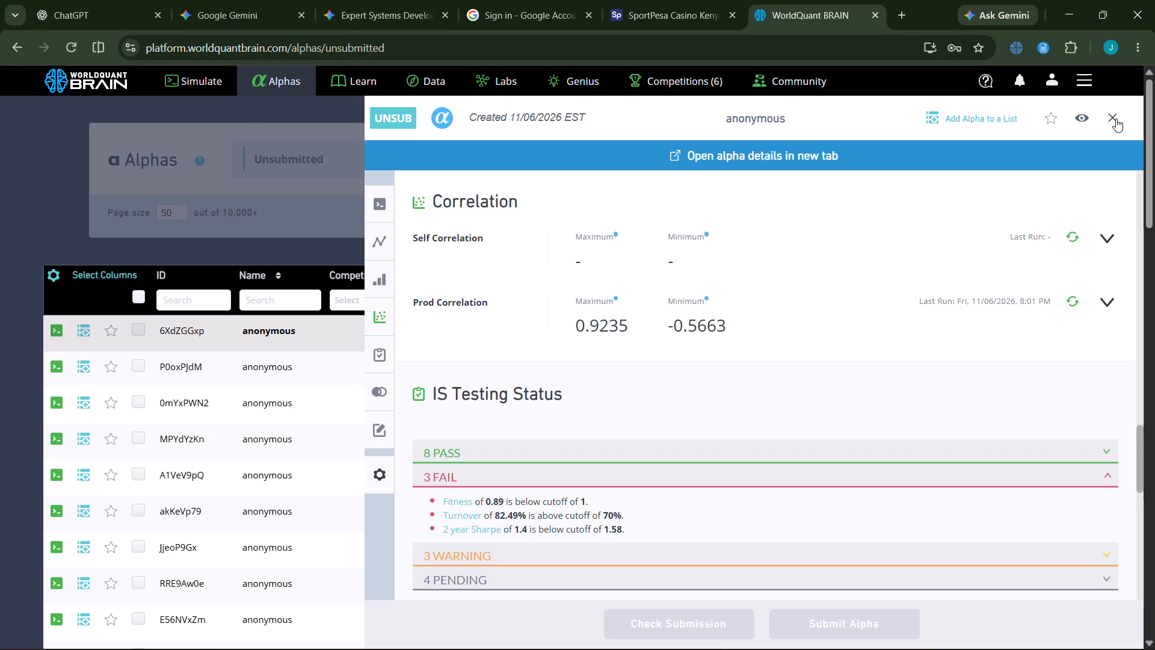
pyautogui.click(1116, 119)
# Page forward through the unsubmitted alphas list to page 3.
pyautogui.scroll(-20, 760, 424)
pyautogui.scroll(-20, 760, 424)
pyautogui.scroll(-16, 760, 424)
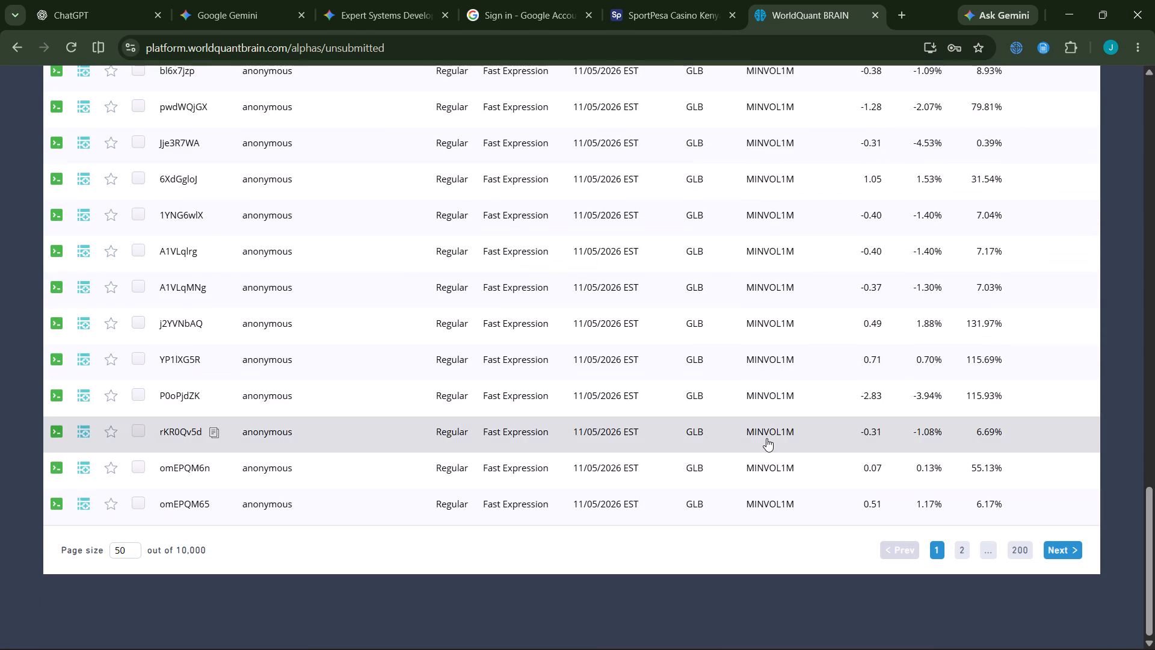
pyautogui.click(956, 551)
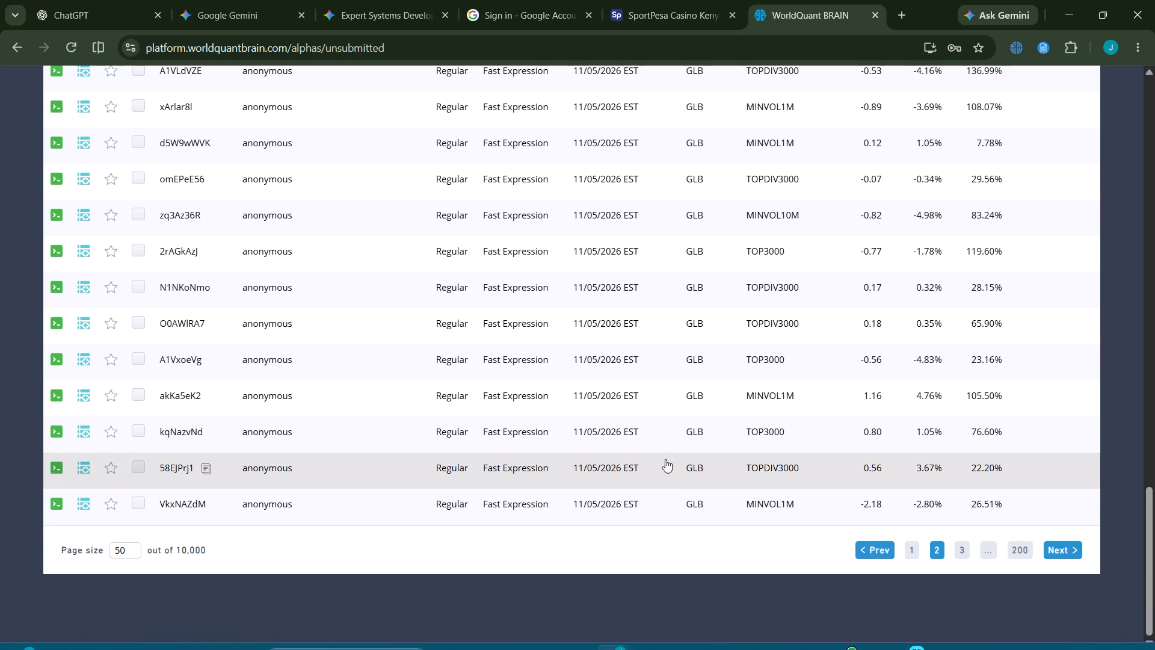
# View the code and simulation settings of alpha 58EJPrj1, close its details, and dismiss the WhatsApp notification.
pyautogui.click(681, 478)
pyautogui.click(689, 499)
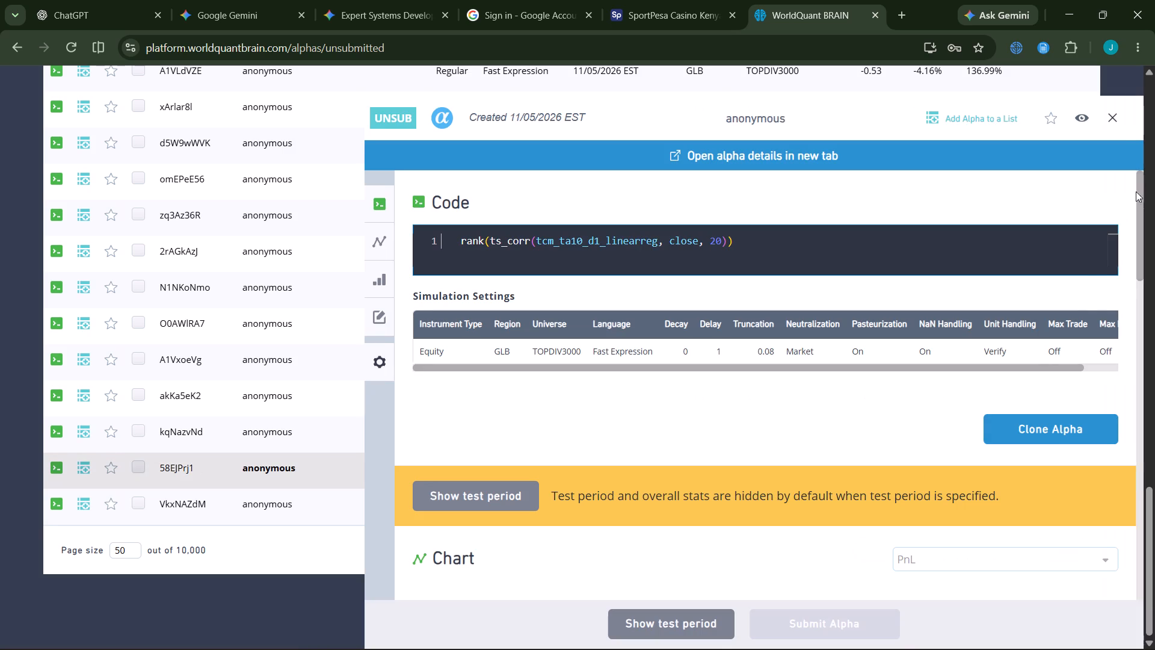
pyautogui.click(1103, 116)
pyautogui.click(1113, 109)
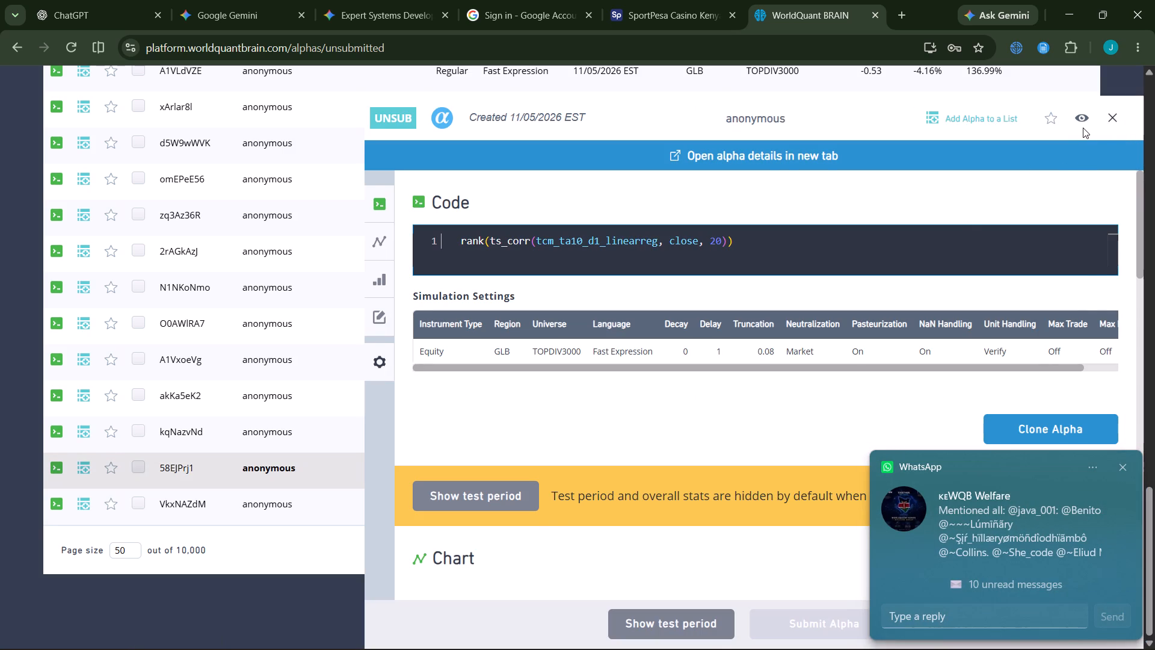
pyautogui.click(1109, 116)
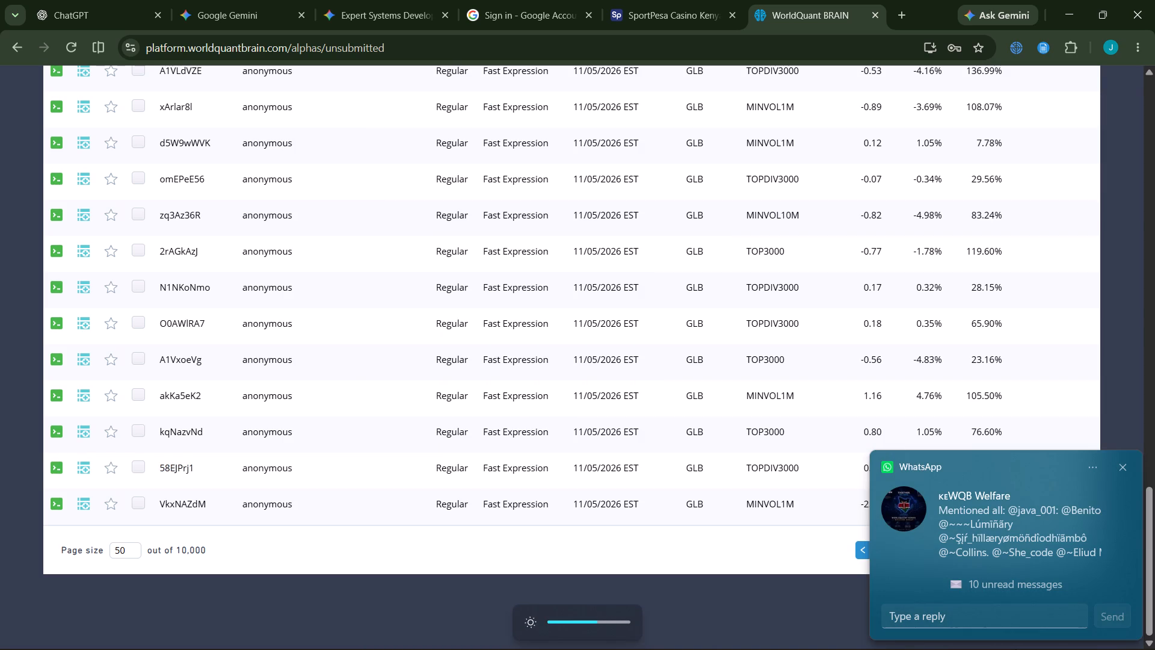
pyautogui.click(1126, 466)
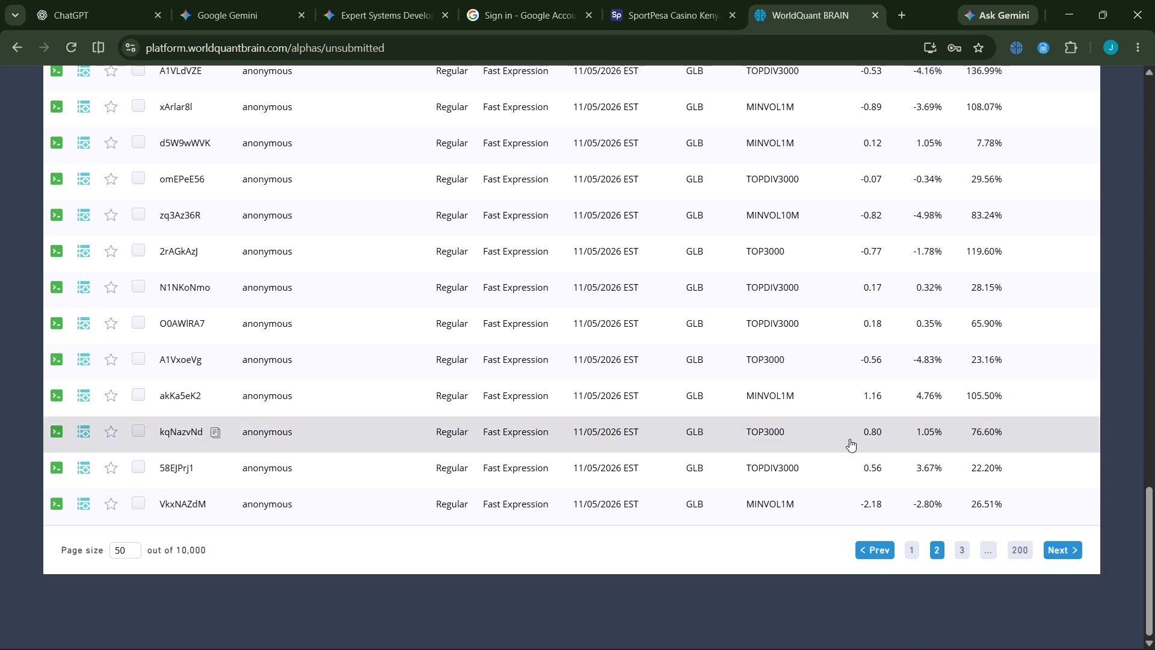
# Look through the Sharpe, returns and turnover values on page 2 of the unsubmitted alphas, and go to page 3.
pyautogui.scroll(3, 827, 394)
pyautogui.scroll(-5, 827, 393)
pyautogui.scroll(10, 827, 393)
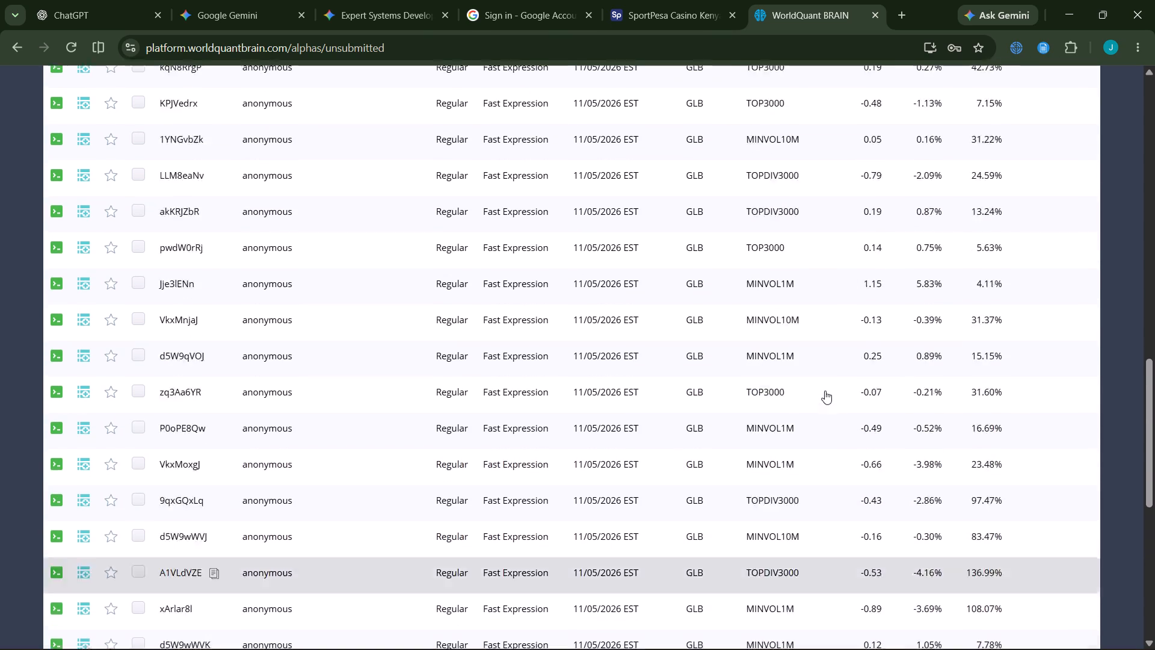
pyautogui.scroll(15, 824, 391)
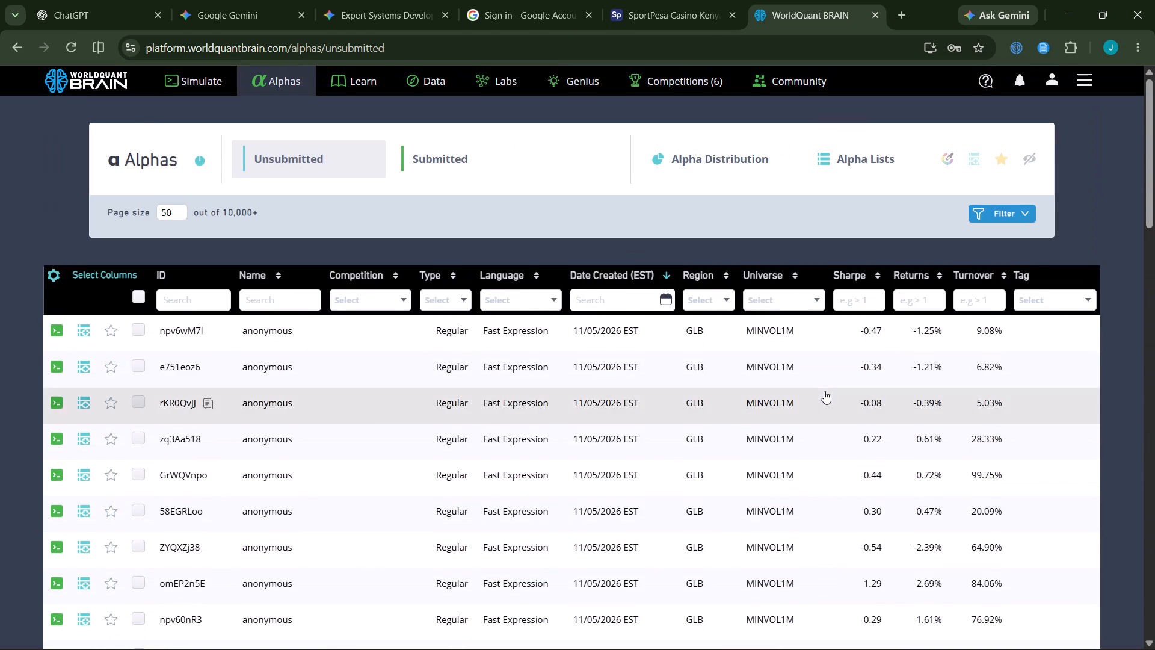
pyautogui.scroll(-9, 824, 391)
pyautogui.scroll(20, 824, 391)
pyautogui.scroll(6, 824, 391)
pyautogui.scroll(-20, 824, 391)
pyautogui.scroll(-20, 824, 391)
pyautogui.scroll(-20, 824, 391)
pyautogui.scroll(-20, 824, 396)
pyautogui.scroll(-2, 824, 396)
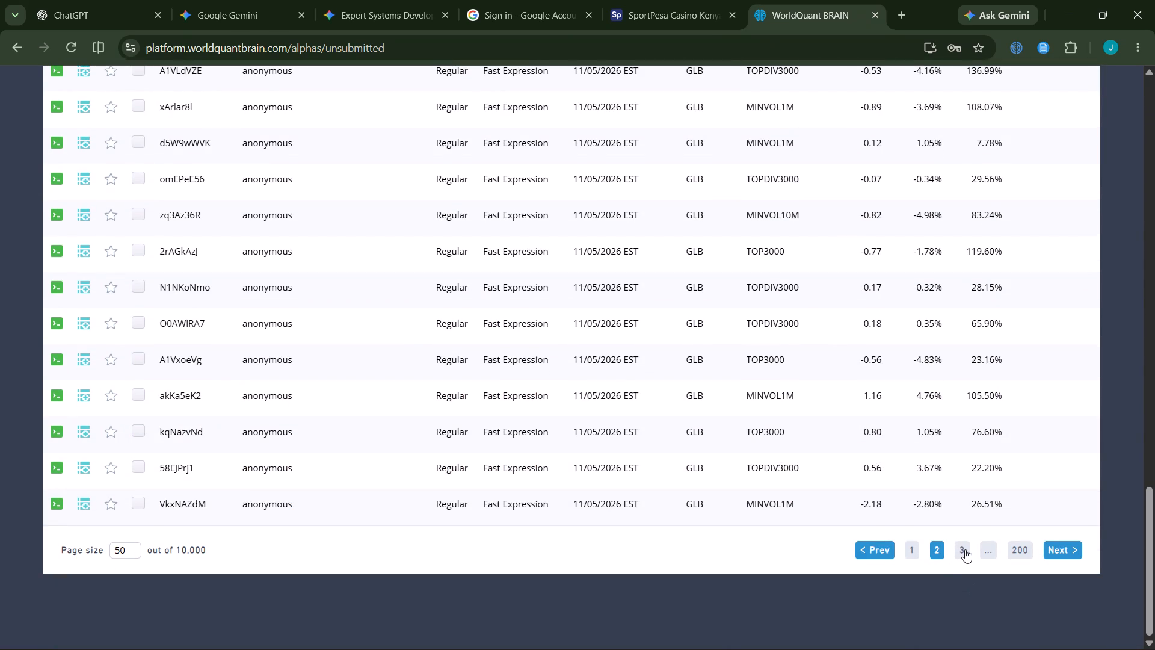
pyautogui.click(965, 549)
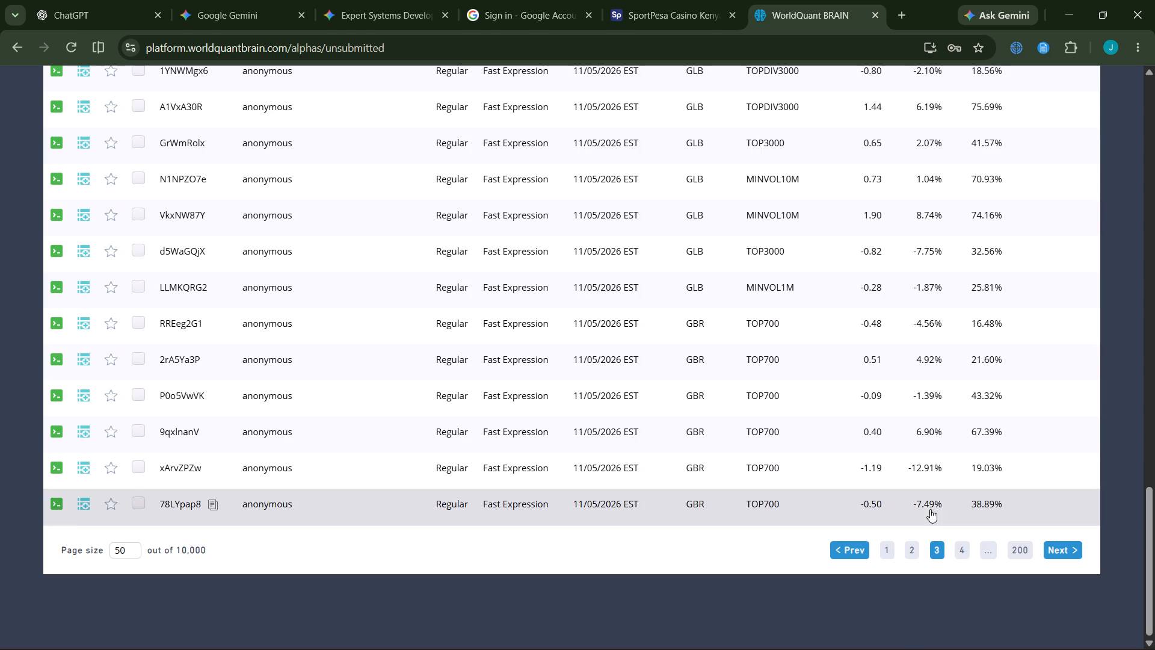
# Open the details of alpha VkxNW87Y in the MINVOL10M universe and show its test period.
pyautogui.click(955, 214)
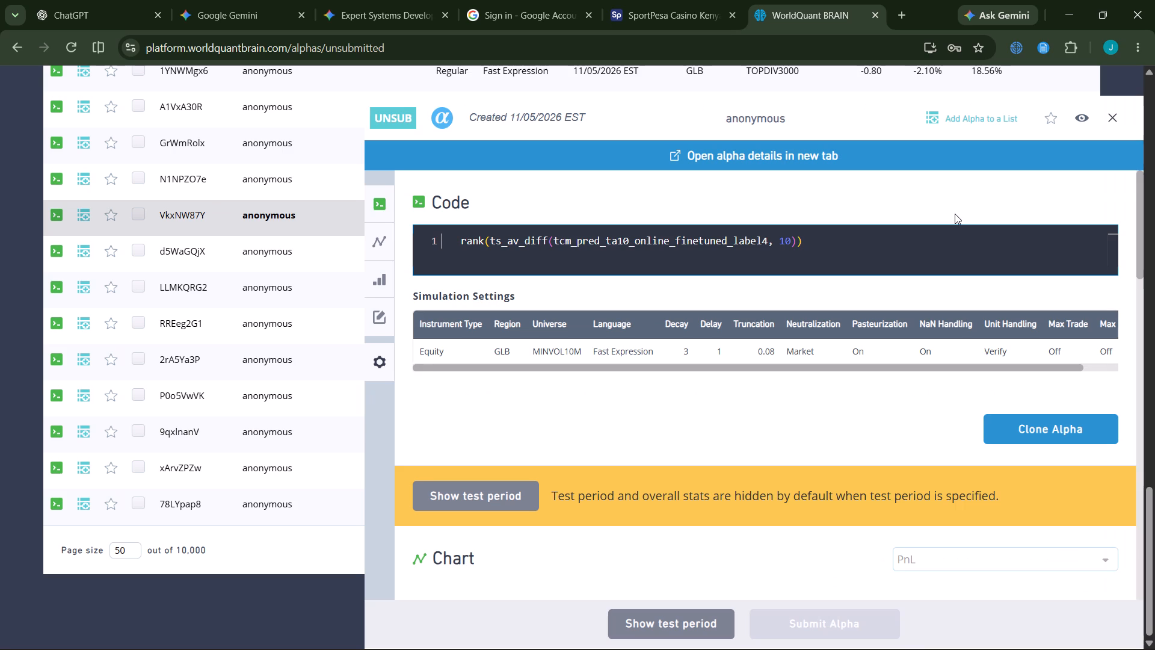
pyautogui.scroll(-17, 813, 325)
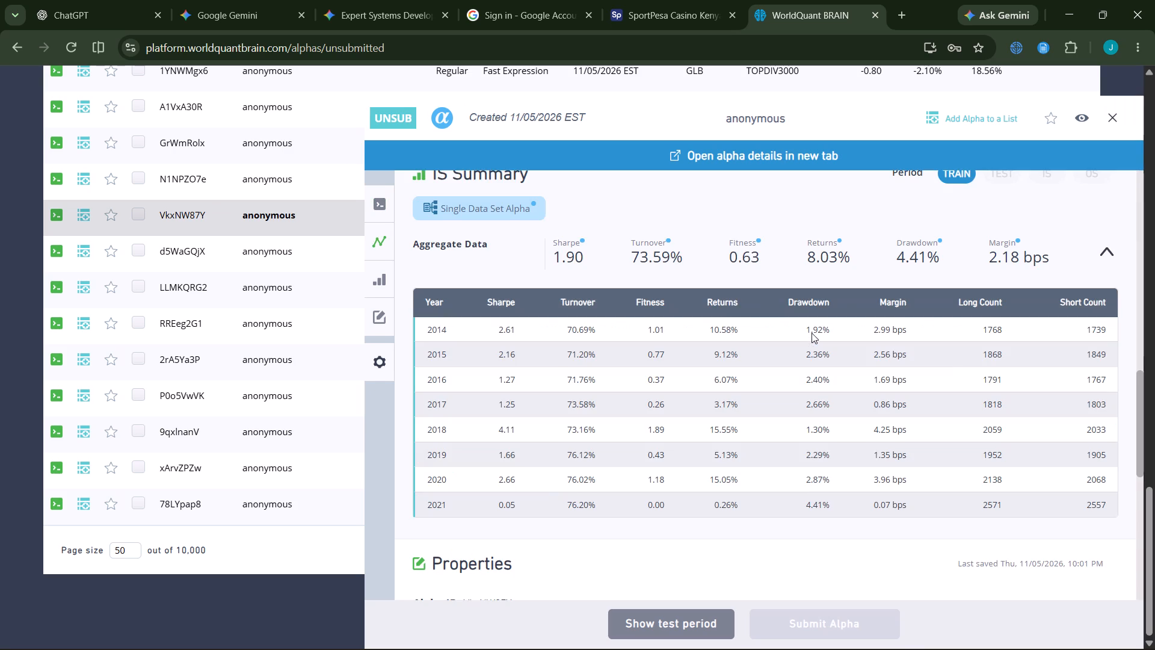
pyautogui.click(666, 633)
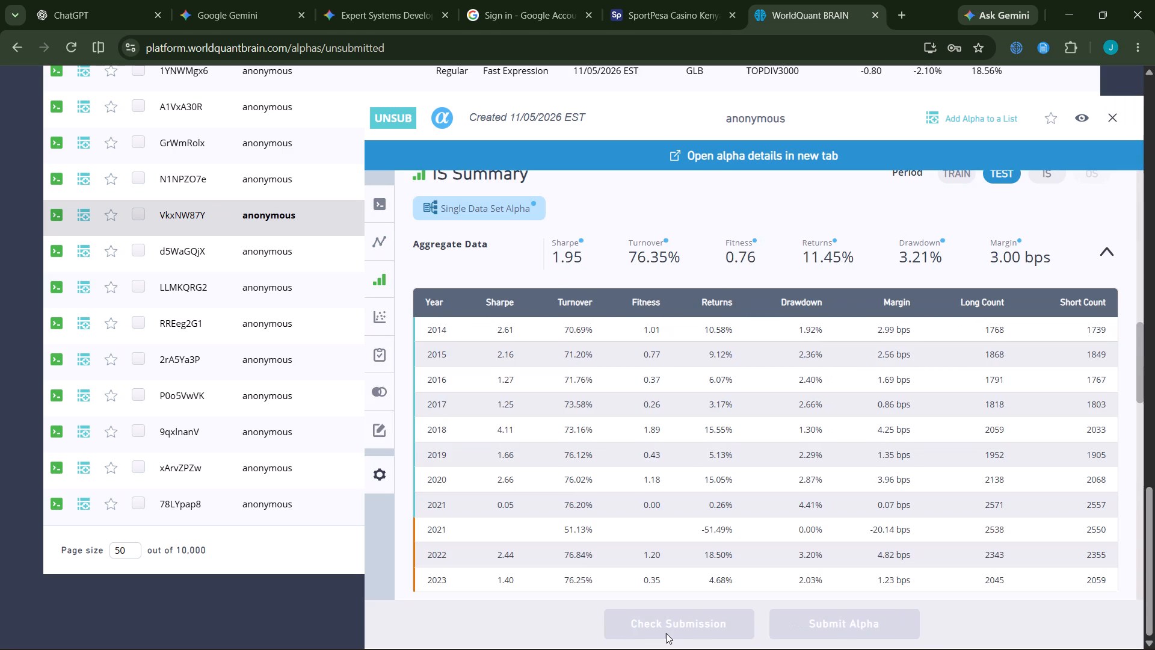
# Expand the failed checks under IS Testing Status for alpha VkxNW87Y.
pyautogui.scroll(-18, 705, 525)
pyautogui.scroll(15, 703, 531)
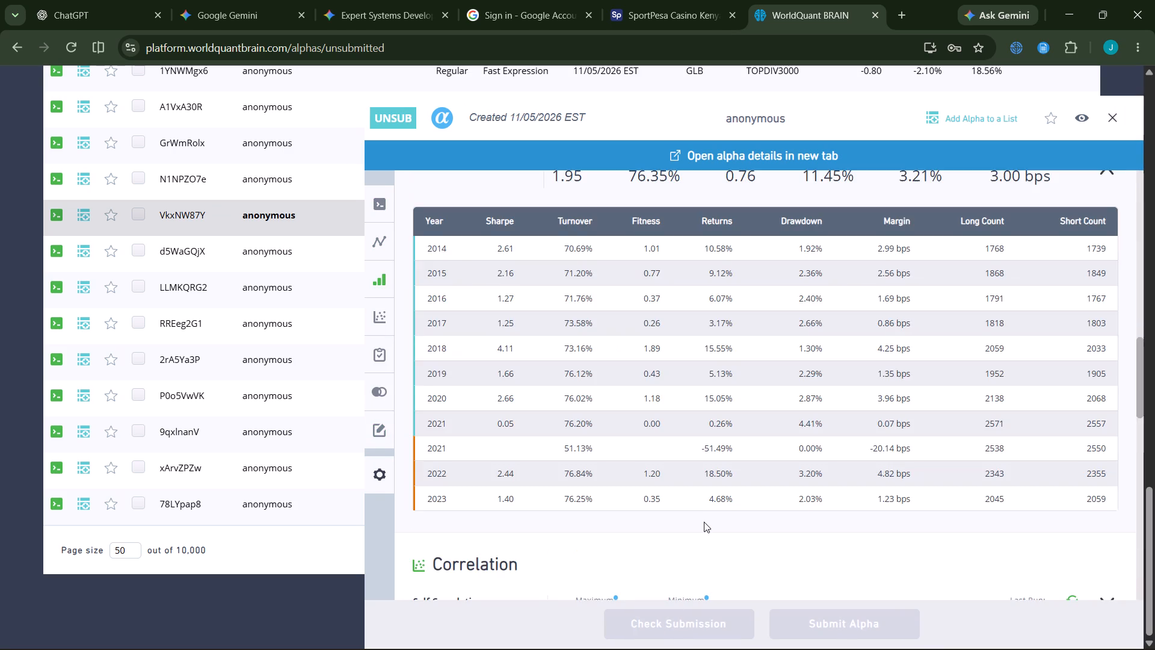
pyautogui.scroll(-5, 704, 522)
pyautogui.click(695, 506)
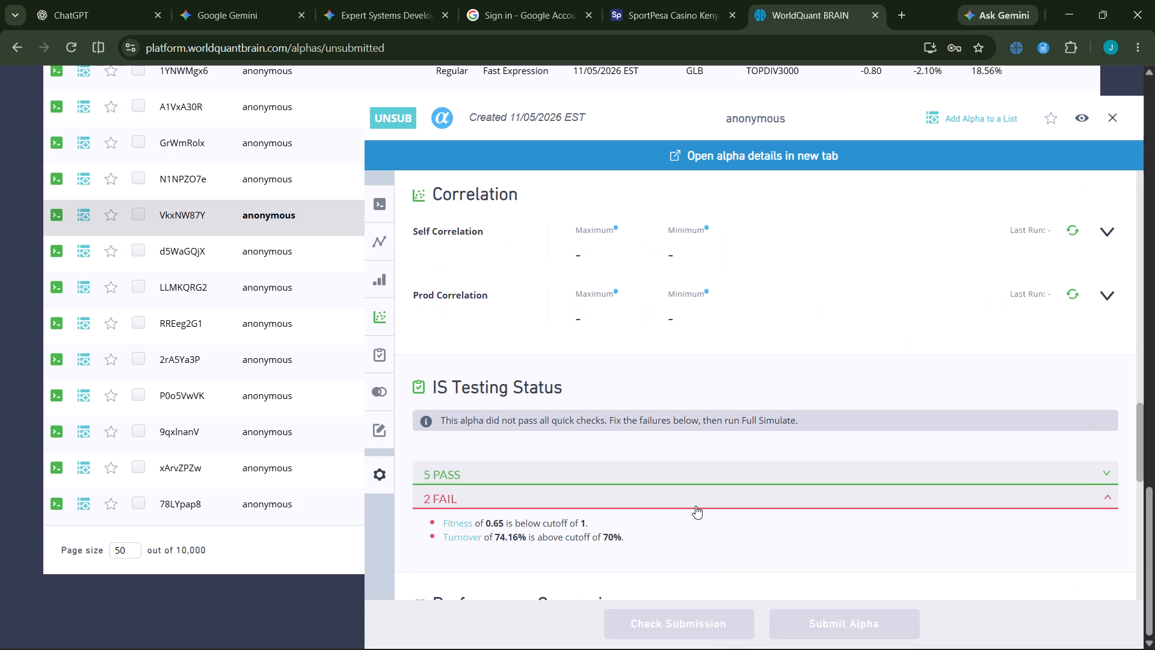
# Review alpha VkxNW87Y's yearly results against its failed checks and run its Prod Correlation check.
pyautogui.scroll(4, 695, 506)
pyautogui.scroll(-1, 695, 506)
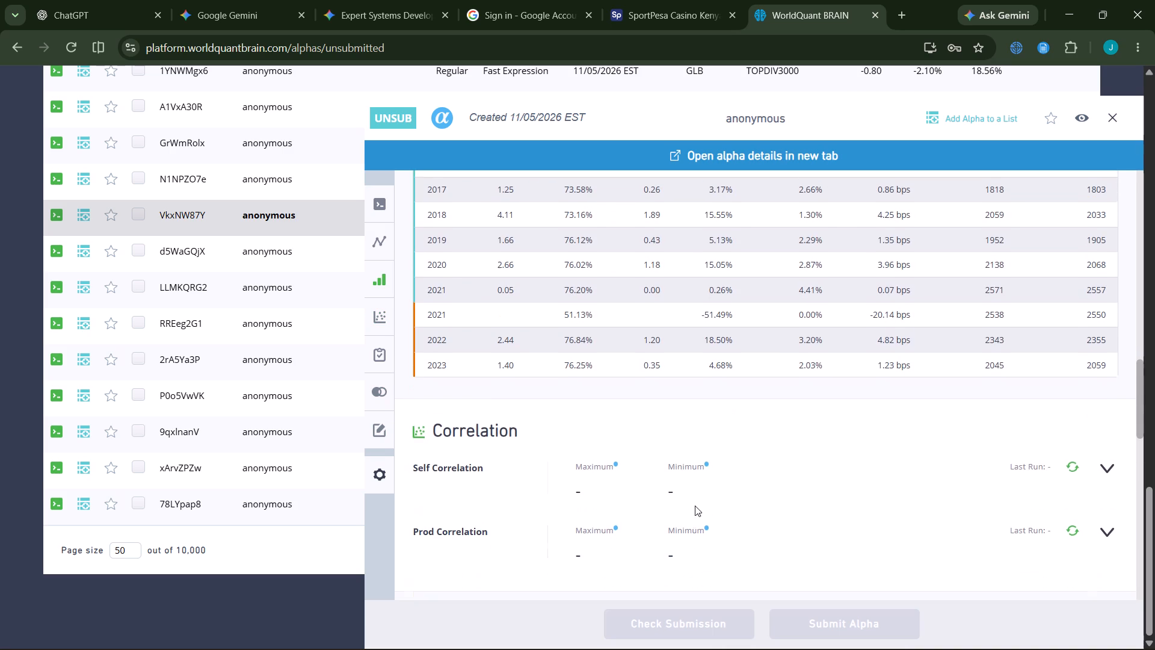
pyautogui.scroll(8, 695, 506)
pyautogui.scroll(-20, 695, 506)
pyautogui.scroll(-10, 695, 506)
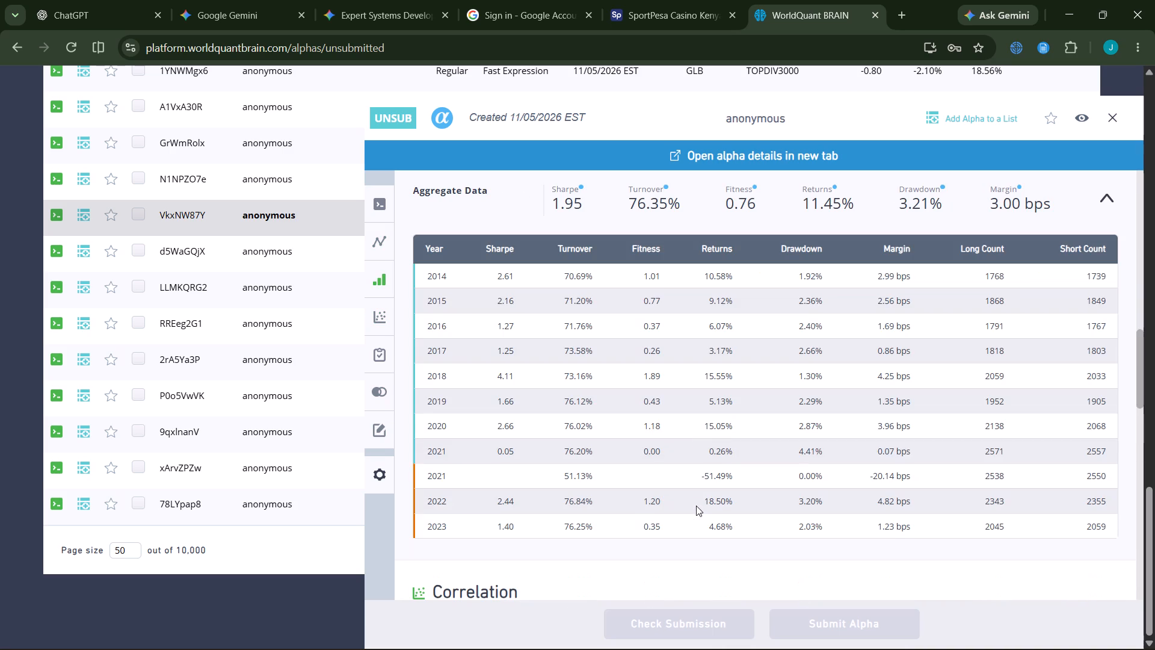
pyautogui.scroll(-9, 1103, 497)
pyautogui.scroll(2, 1087, 403)
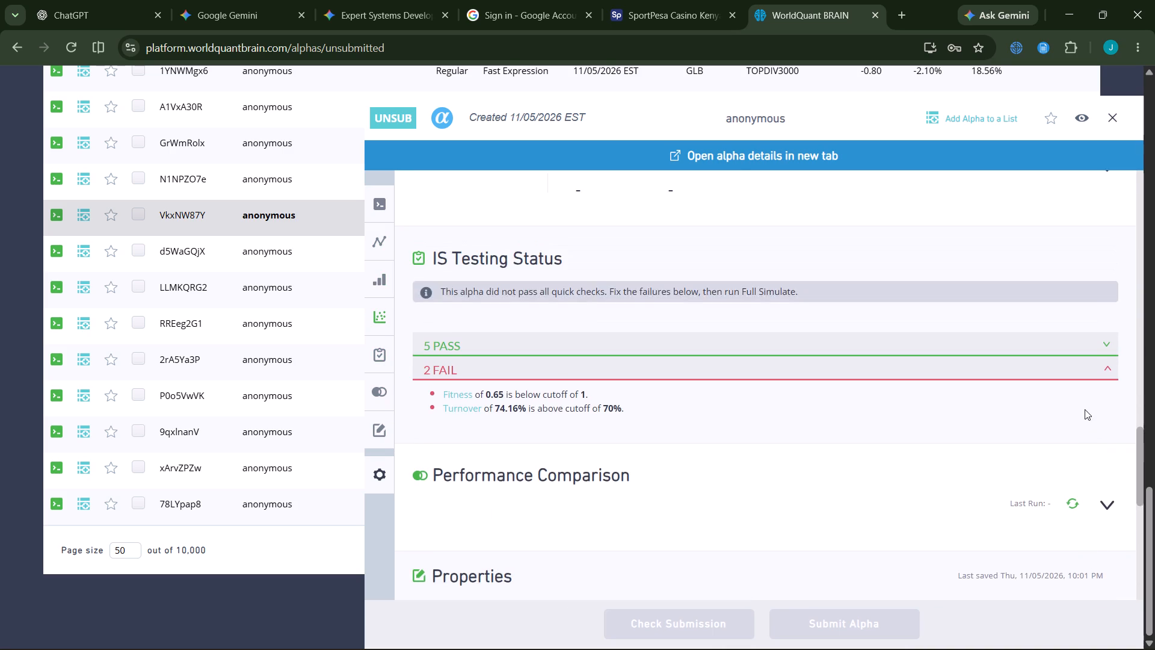
pyautogui.scroll(4, 1085, 409)
pyautogui.click(1068, 465)
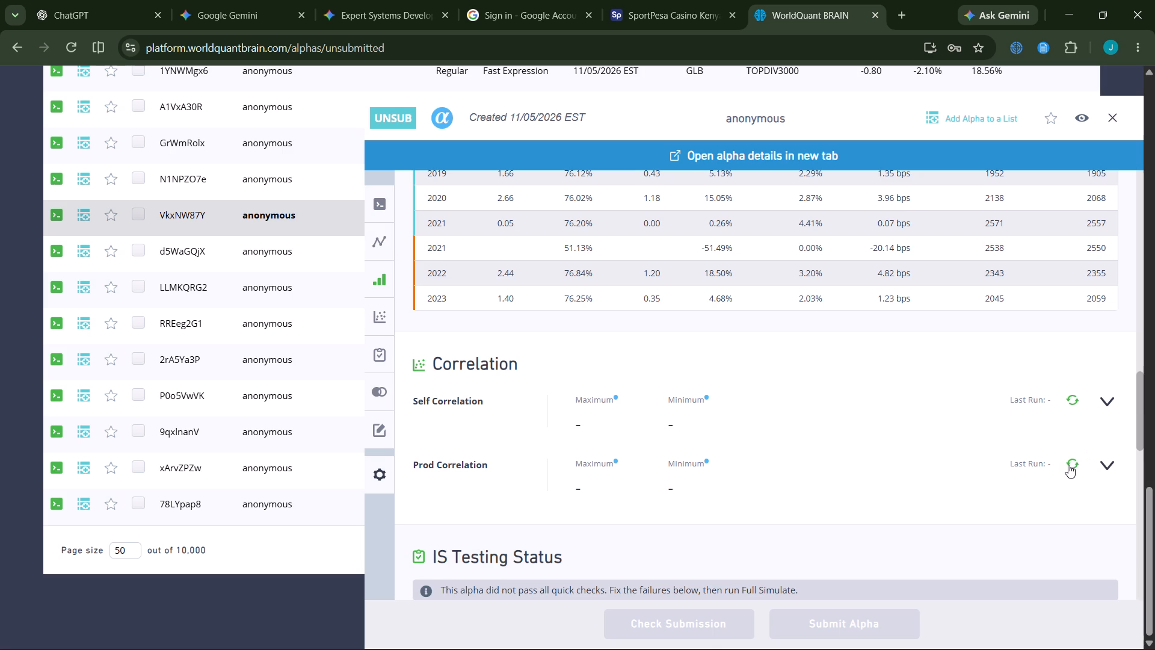
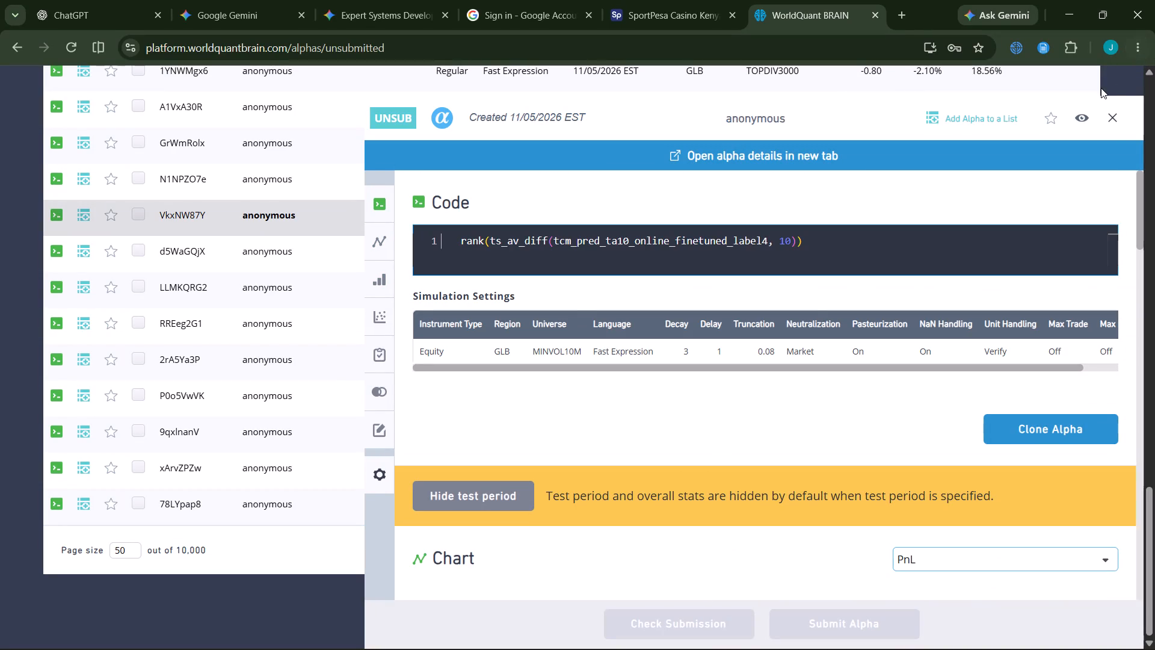
# Close alpha VkxNW87Y's details, open alpha kqNaAKV8 in the MINVOL1M universe and show its test period.
pyautogui.doubleClick(1104, 113)
pyautogui.click(1115, 118)
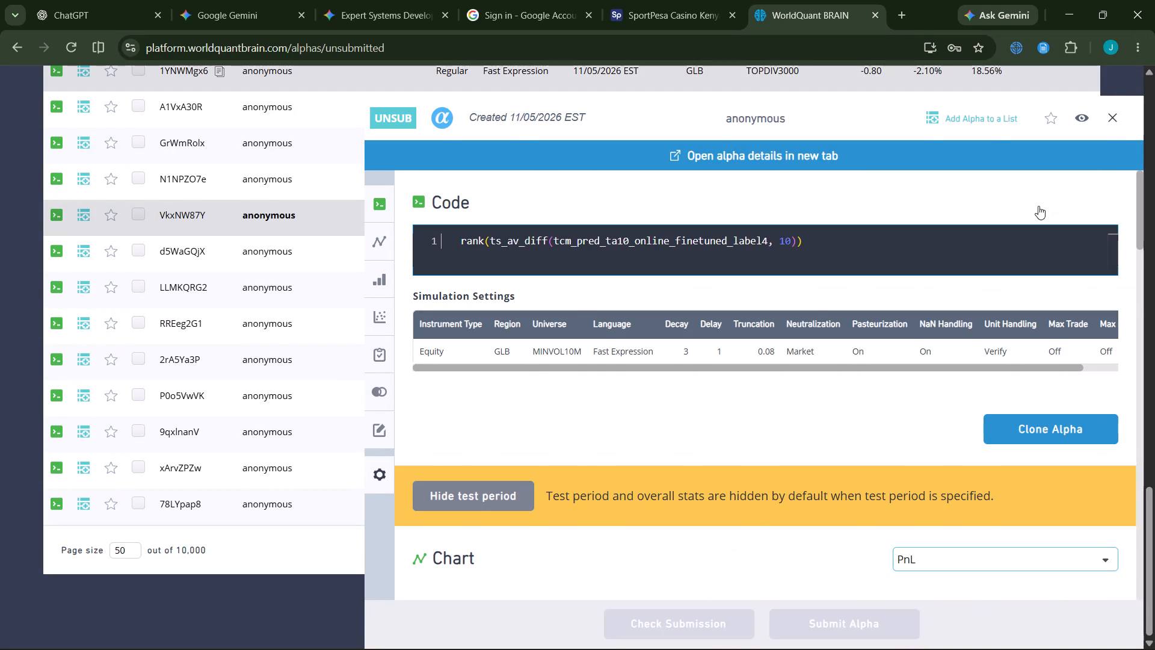
pyautogui.scroll(3, 1038, 206)
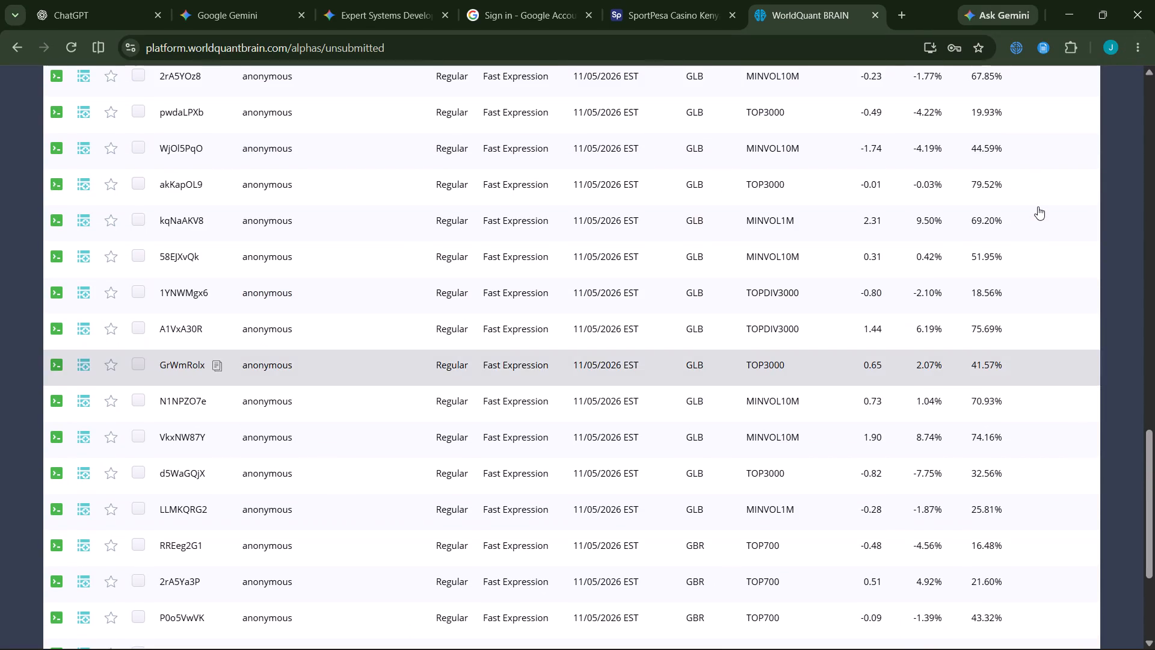
pyautogui.click(1032, 232)
pyautogui.click(1002, 225)
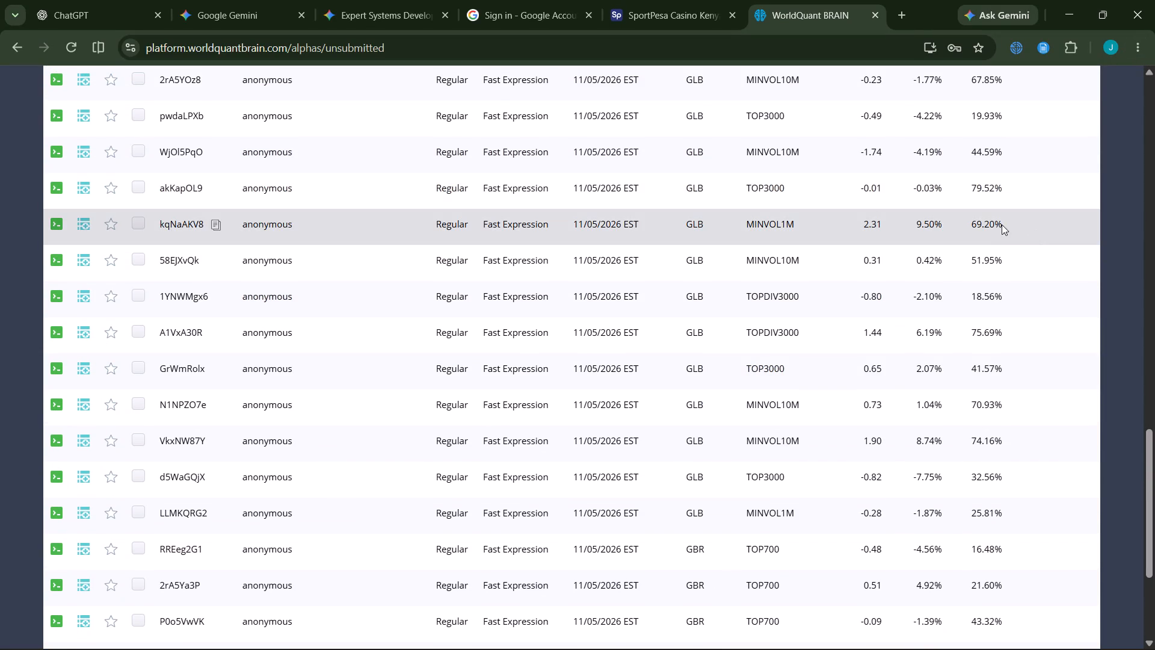
pyautogui.scroll(-20, 716, 369)
pyautogui.scroll(-6, 716, 369)
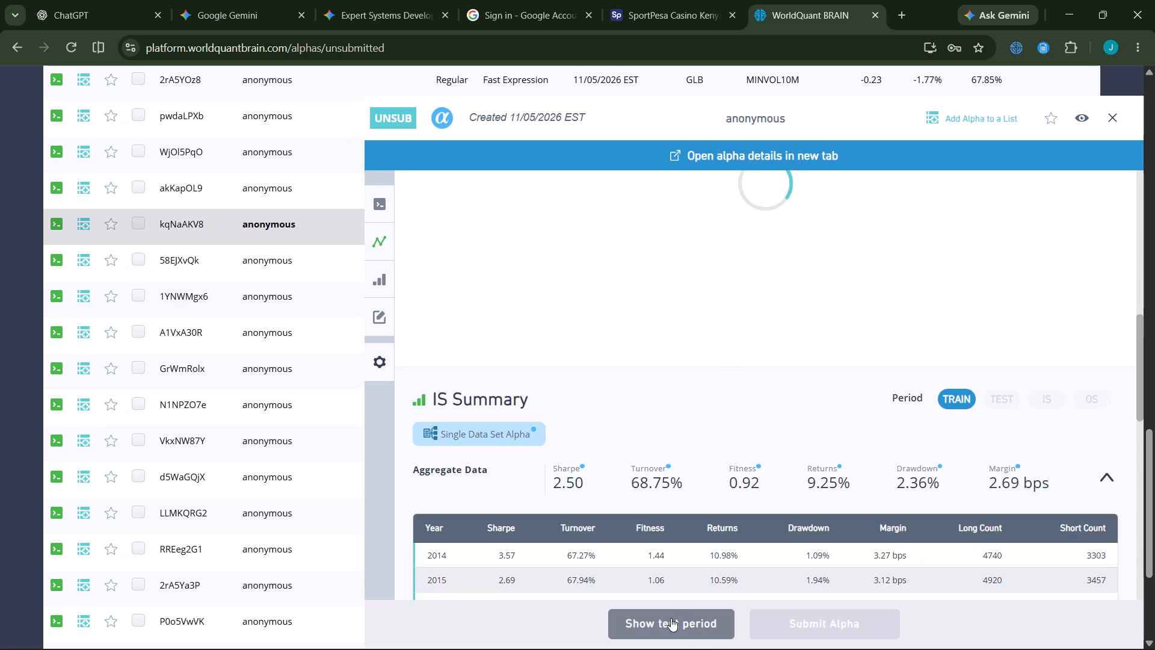
pyautogui.click(670, 616)
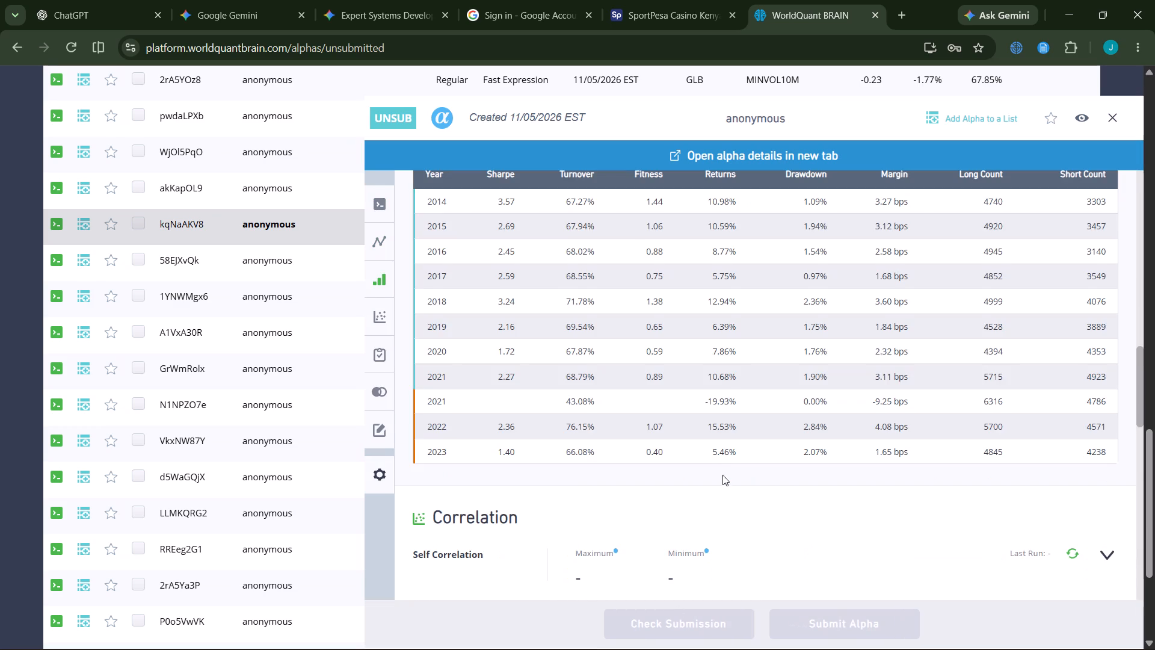
# Review alpha kqNaAKV8's yearly results including the test period and run its Prod Correlation check.
pyautogui.scroll(8, 718, 463)
pyautogui.scroll(-7, 718, 463)
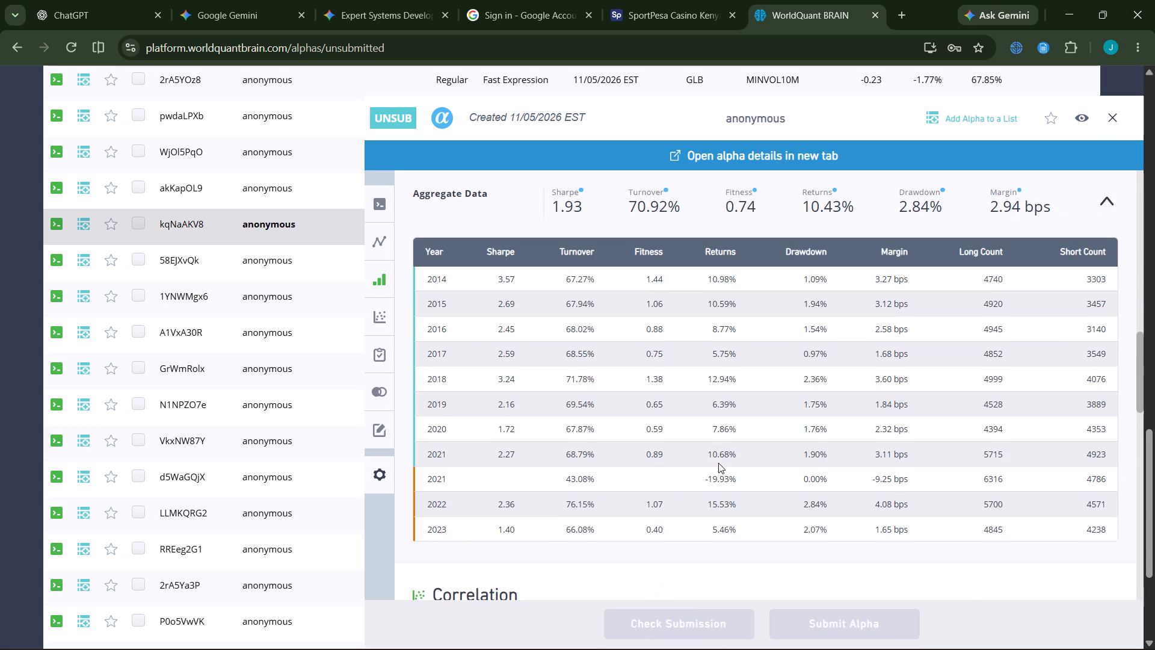
pyautogui.scroll(-6, 718, 463)
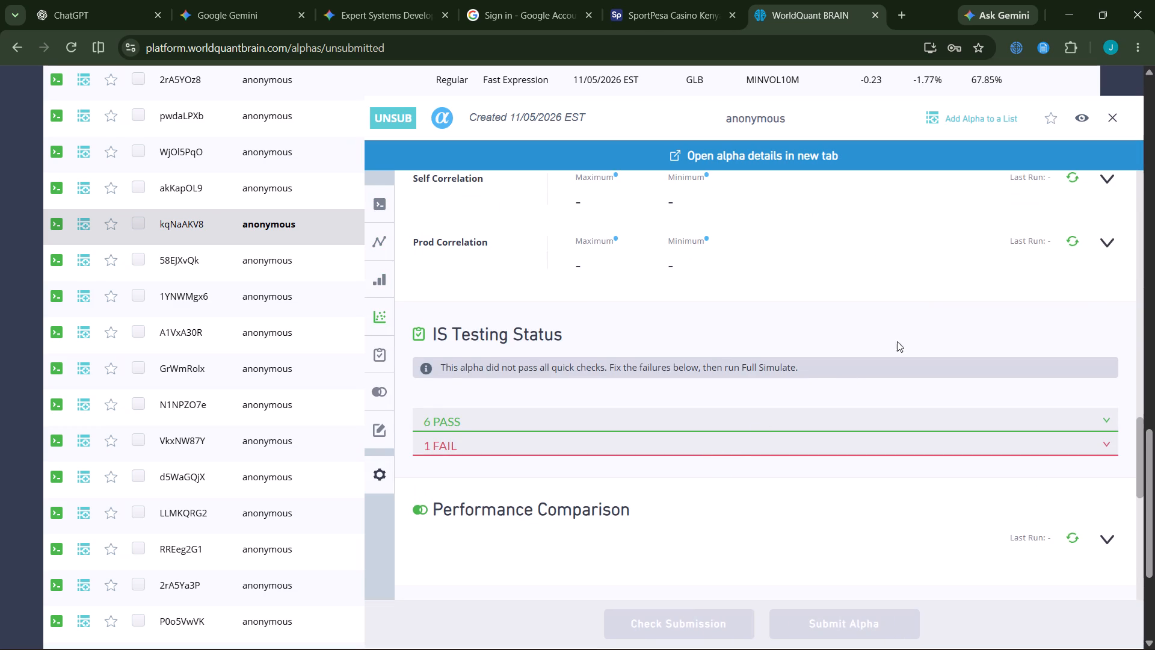
pyautogui.click(1070, 236)
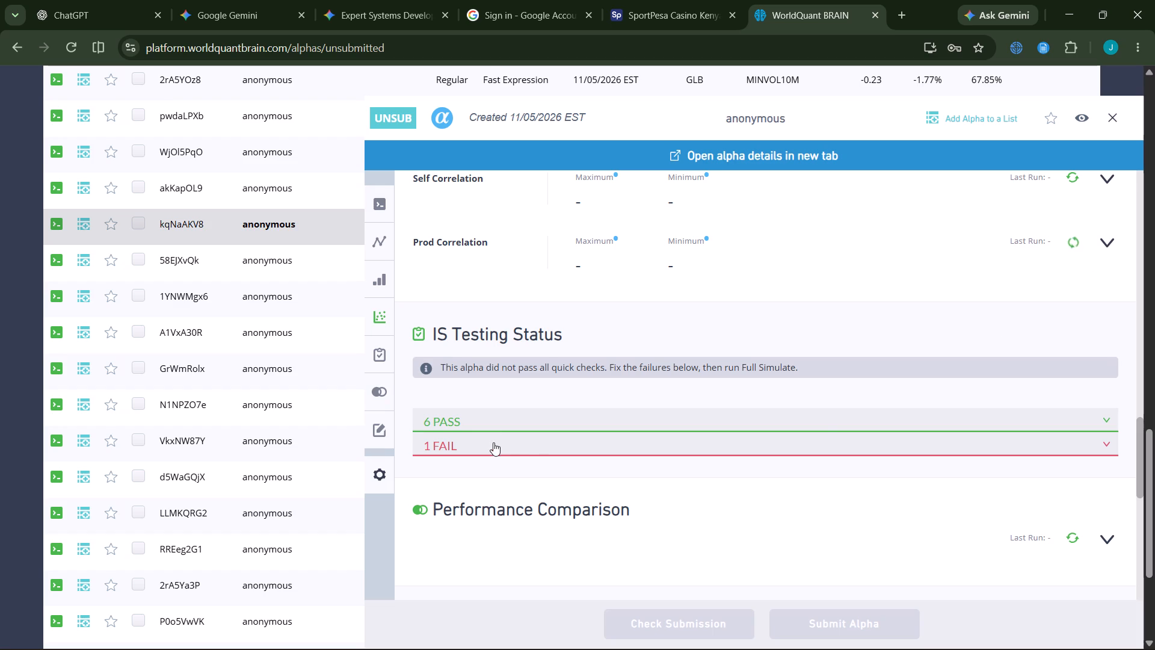
# Expand the failed checks under IS Testing Status for alpha kqNaAKV8.
pyautogui.click(490, 449)
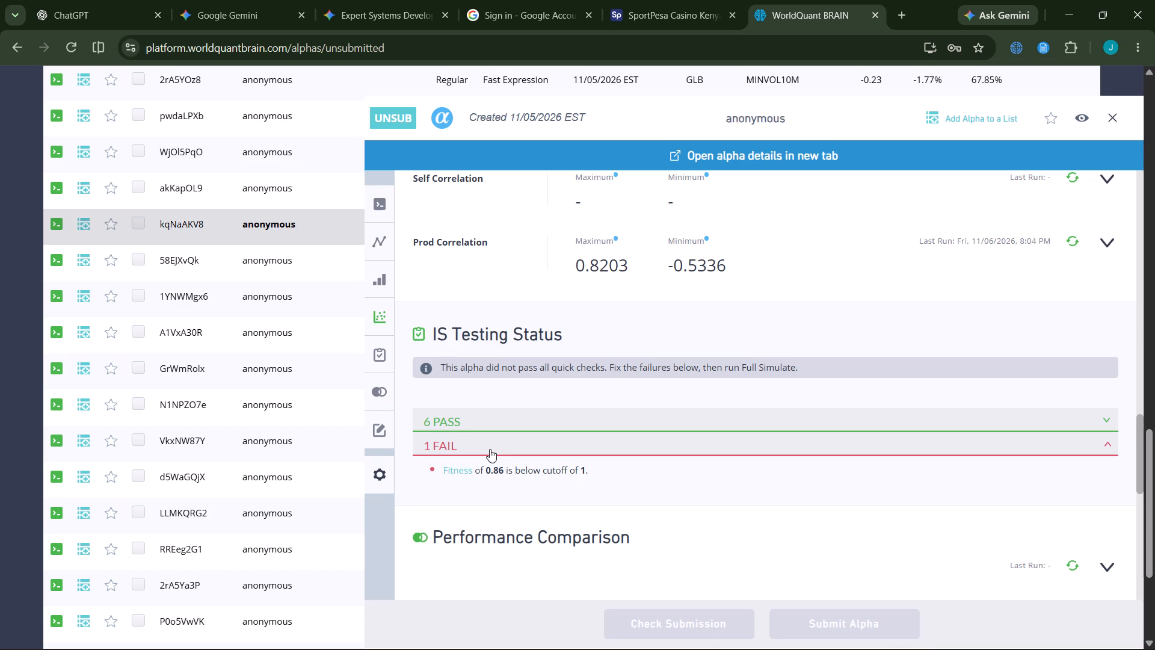
# Clone alpha kqNaAKV8 into a new simulation and check the clone's simulation settings without changing them.
pyautogui.scroll(9, 490, 326)
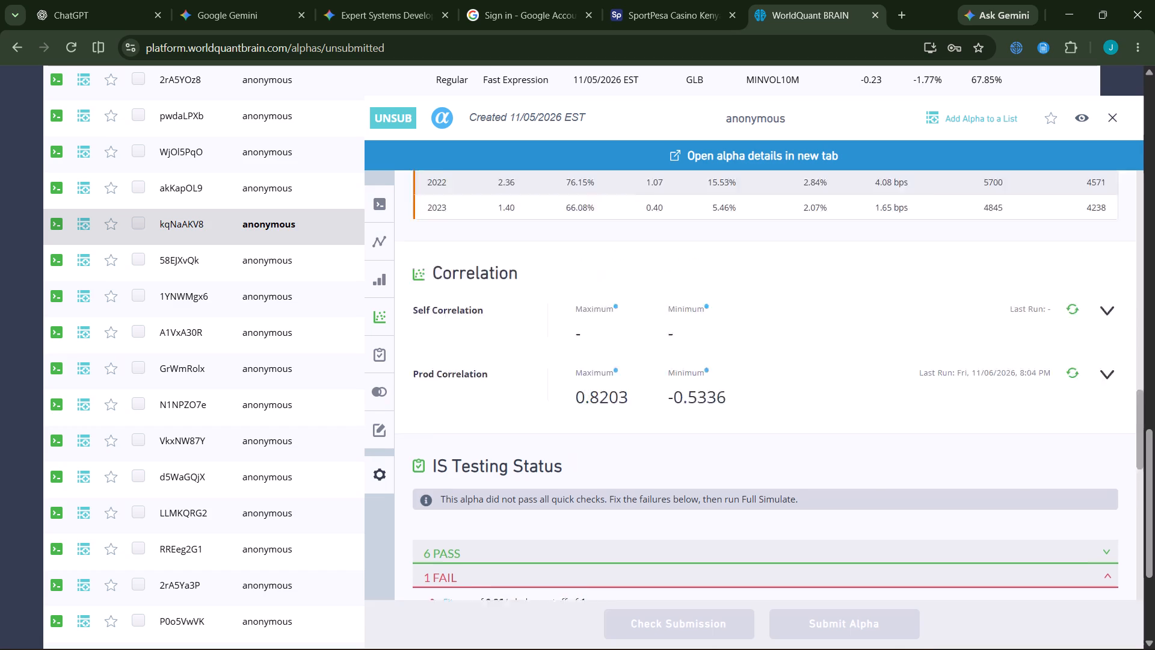
pyautogui.scroll(5, 493, 249)
pyautogui.scroll(3, 733, 249)
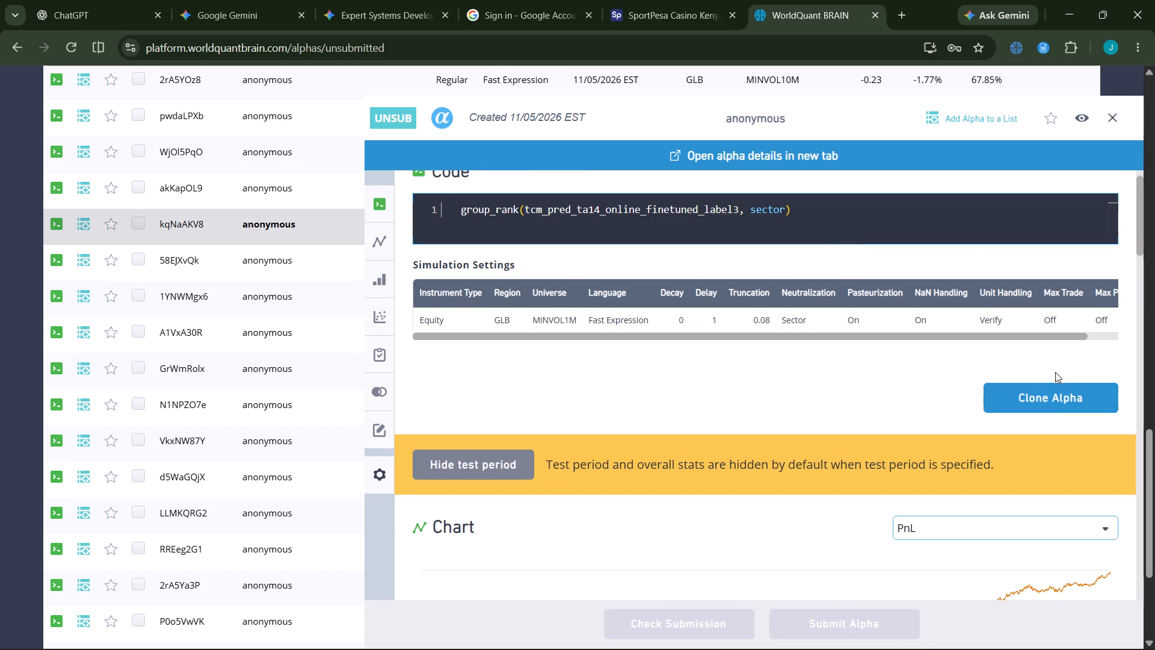
pyautogui.click(1049, 392)
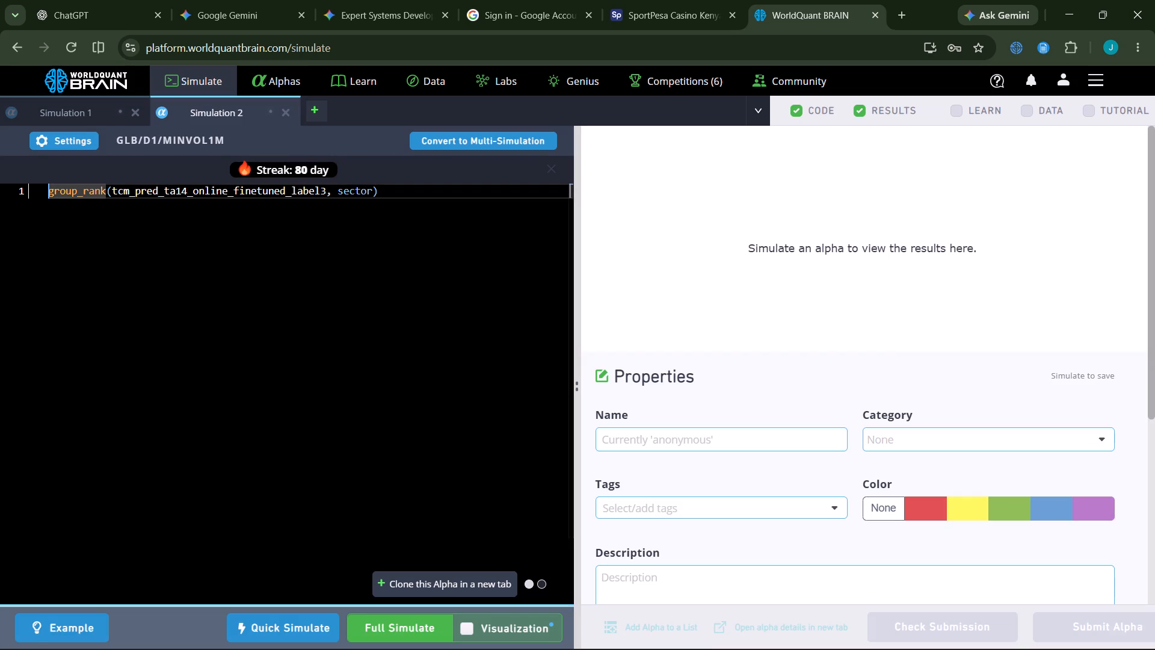
pyautogui.click(52, 137)
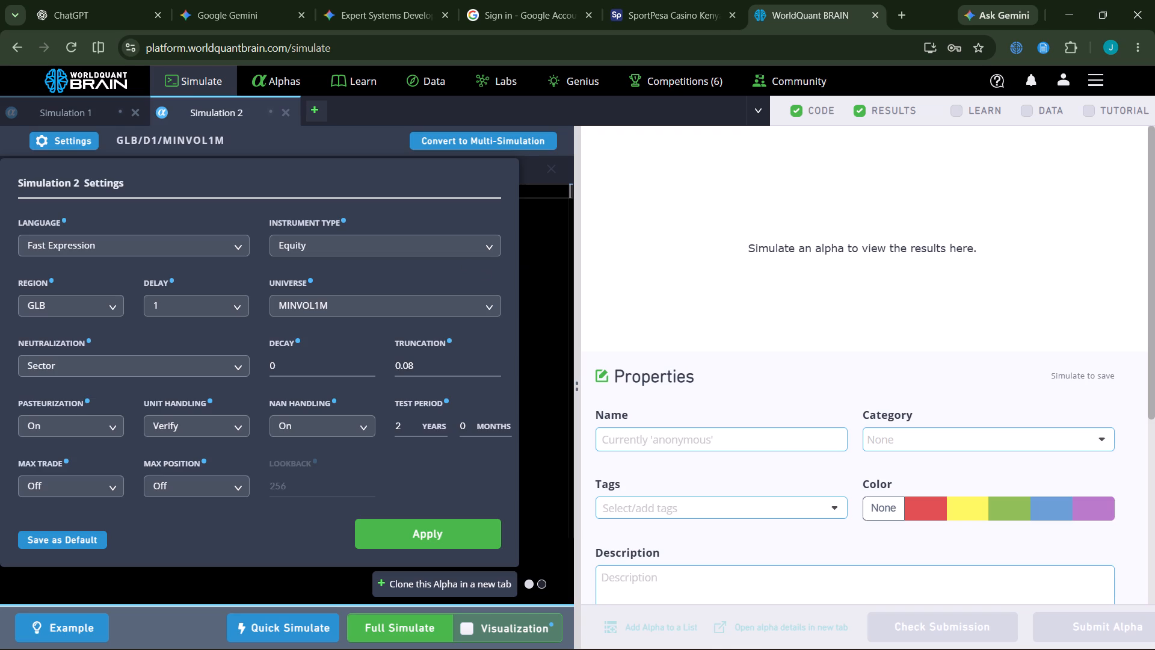
pyautogui.click(562, 256)
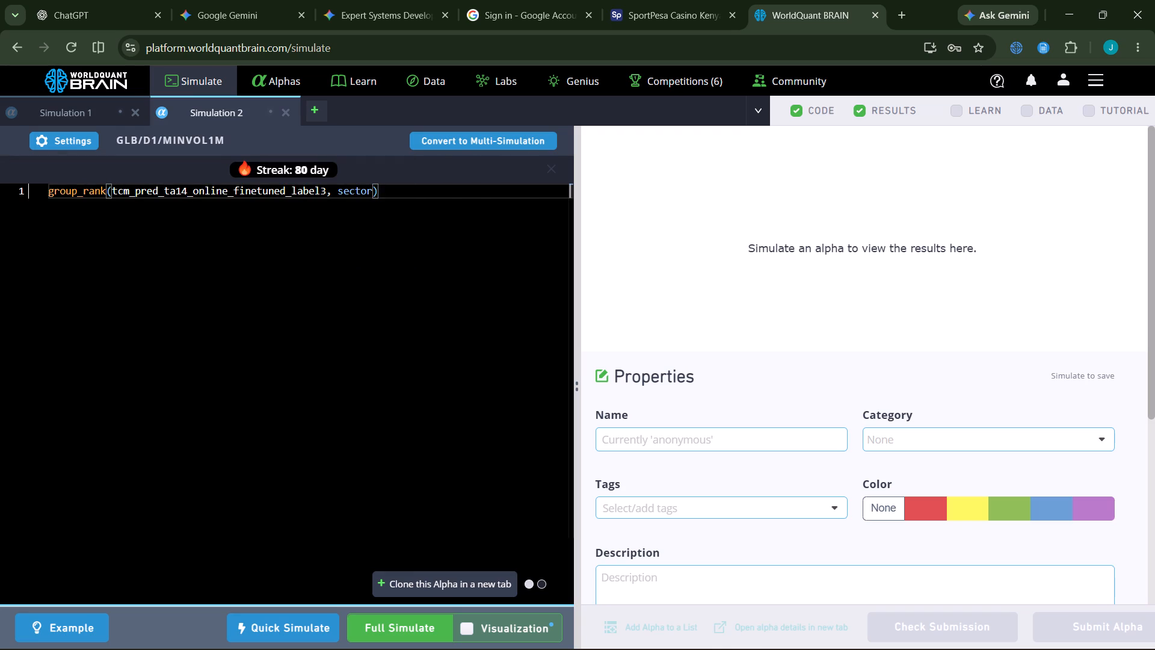
# Wrap tcm_pred_ta14_online_finetuned_label3 in ts_av_diff with a lookback of 23 inside group_rank, keeping sector as the group.
pyautogui.click(109, 186)
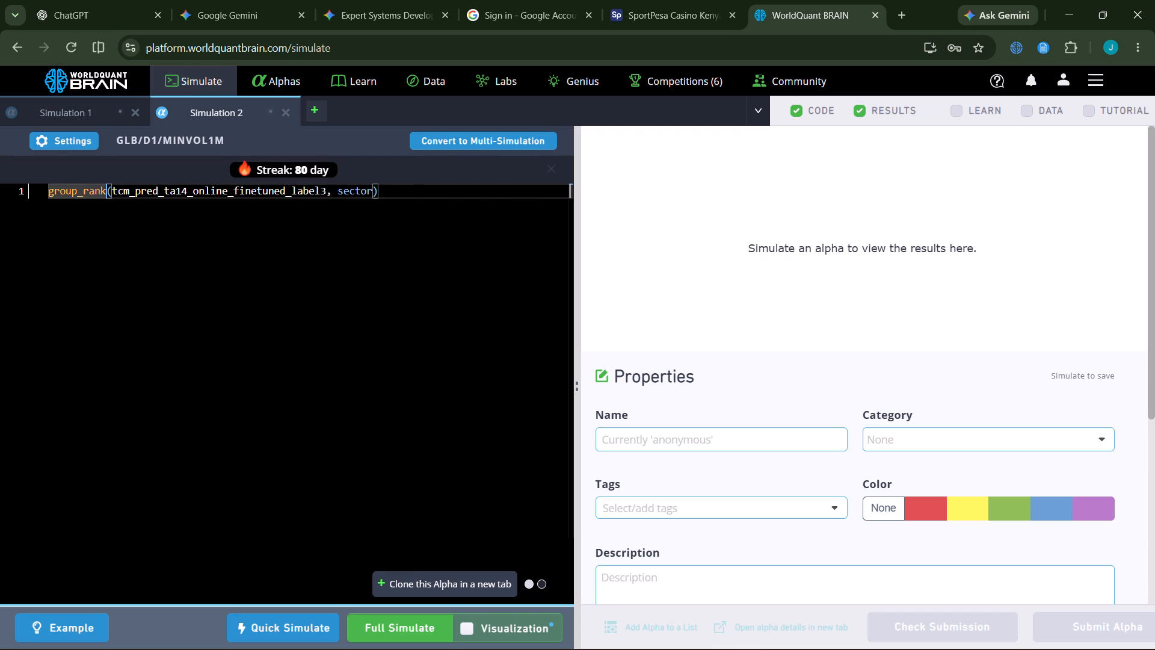
pyautogui.hotkey('shift', '(')
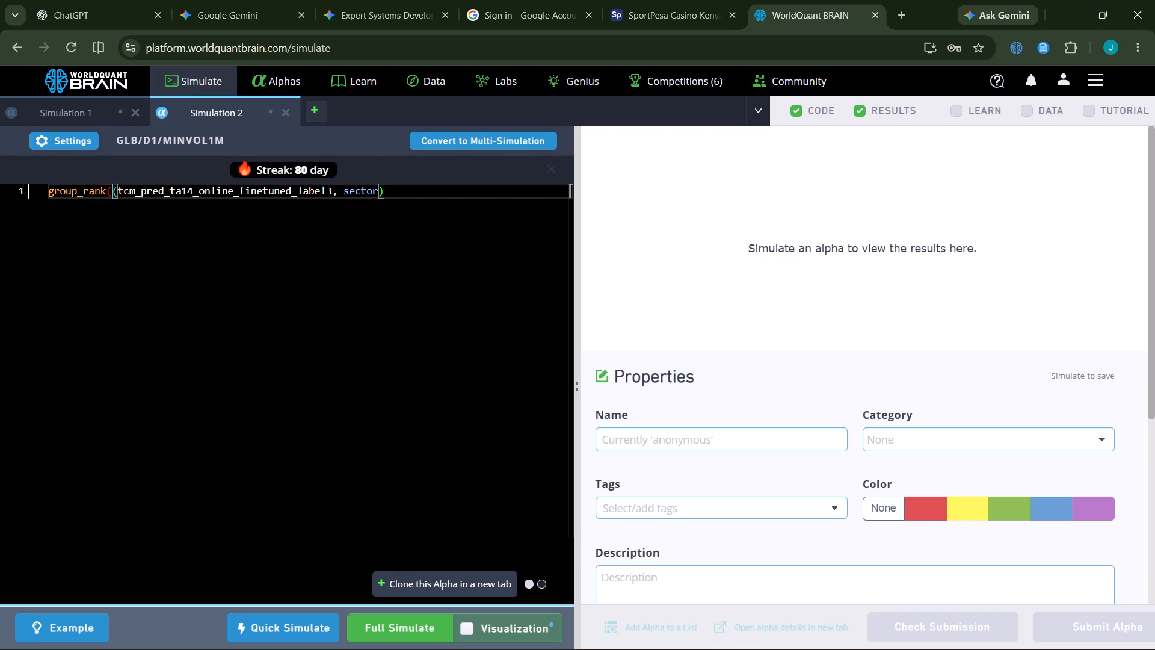
pyautogui.write('ts')
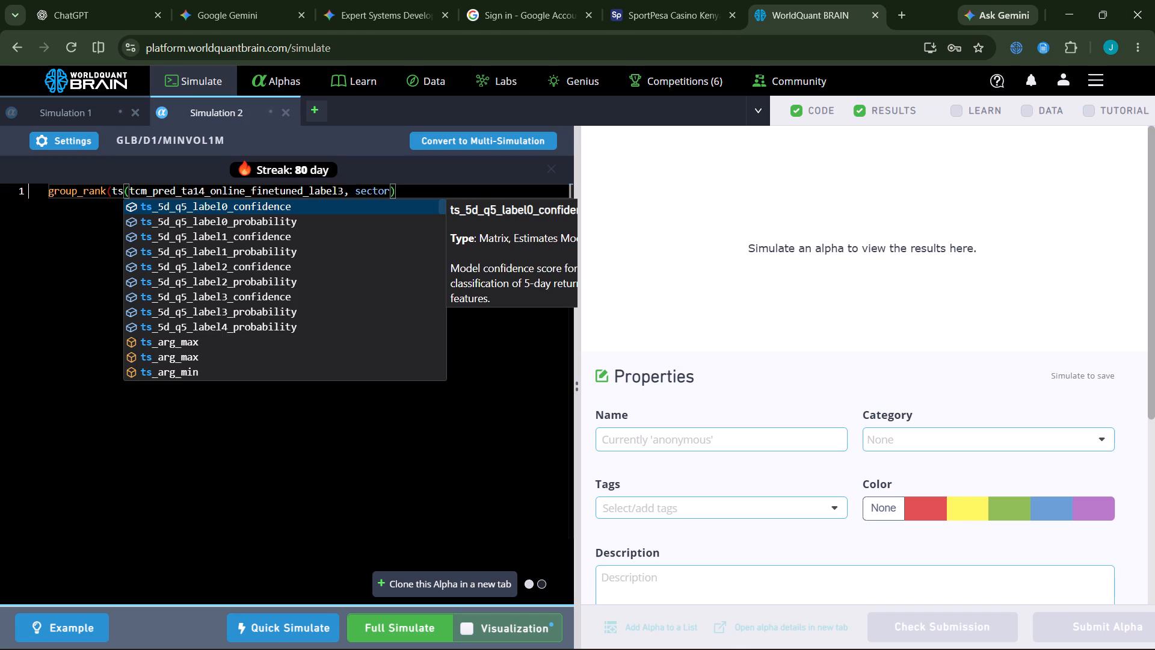
pyautogui.hotkey('shift', '_')
pyautogui.write('av')
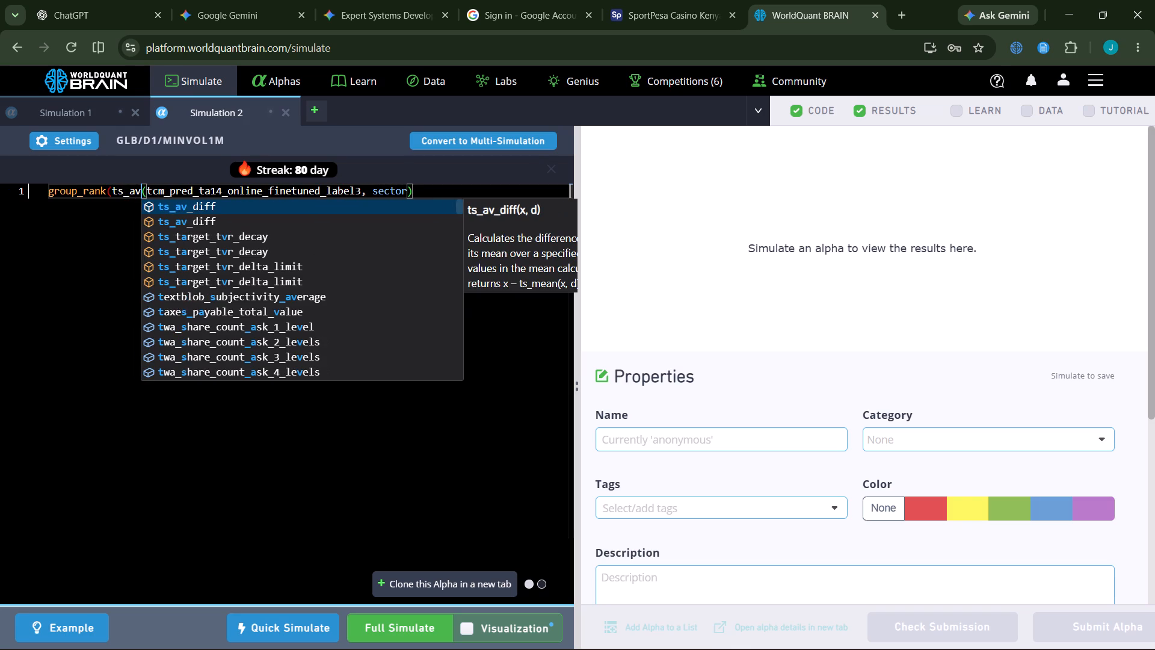
pyautogui.press('Tab')
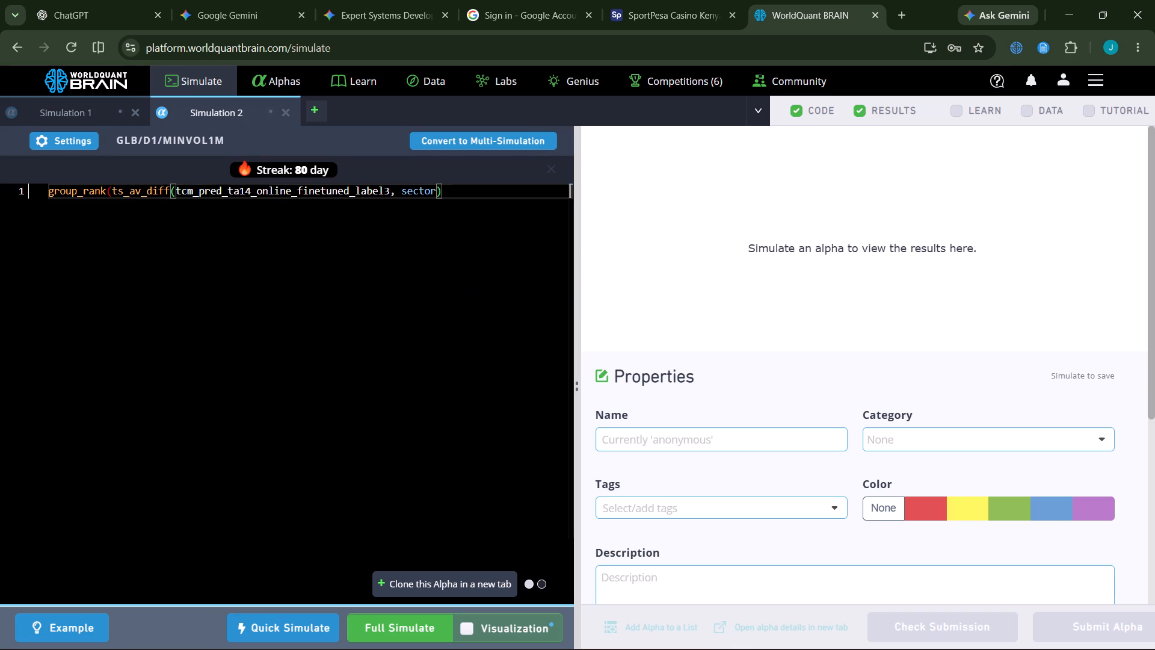
pyautogui.click(398, 191)
pyautogui.hotkey('shift', ')')
pyautogui.press(',')
pyautogui.press('Left')
pyautogui.write('23')
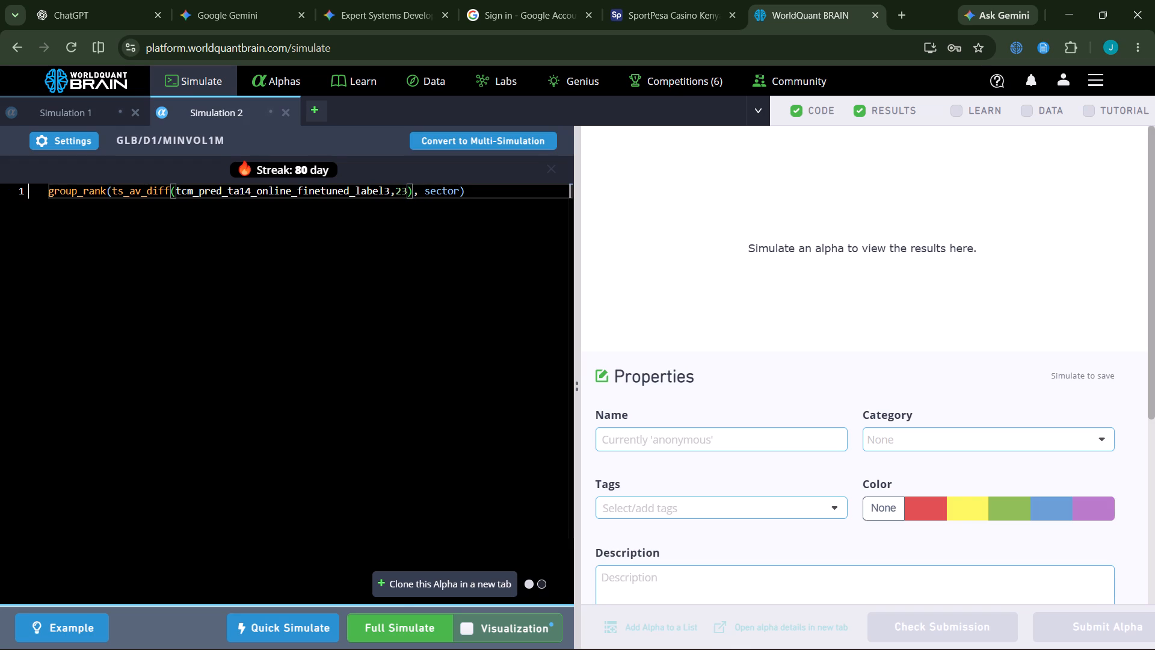
# Run a full simulation of the edited group_rank expression.
pyautogui.click(386, 617)
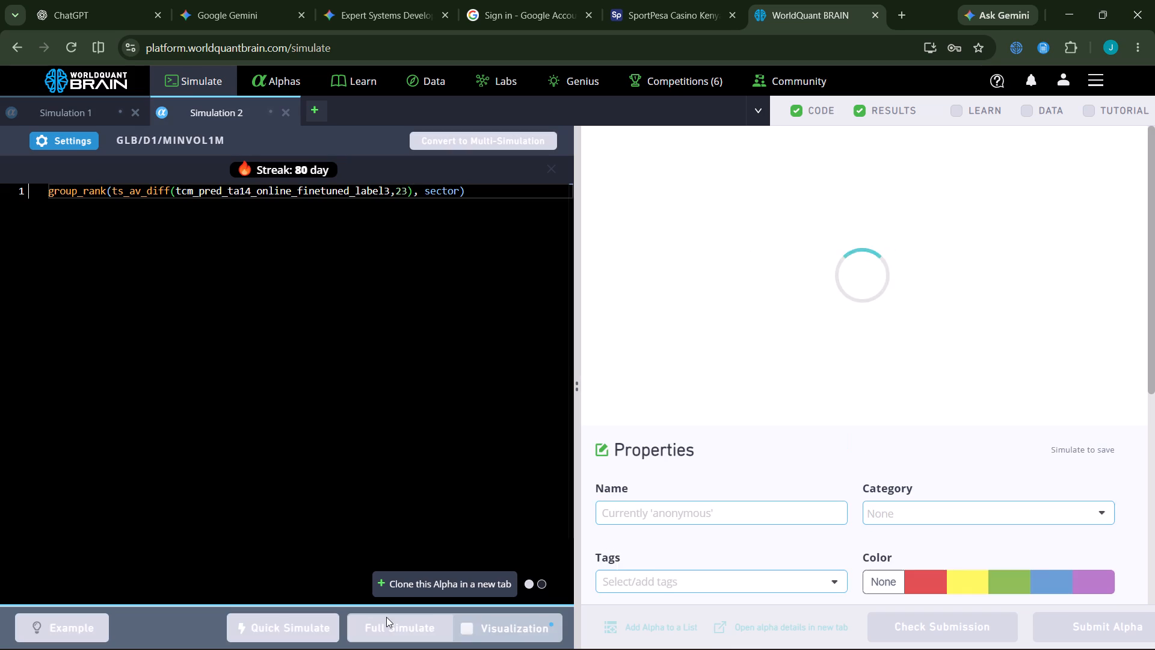
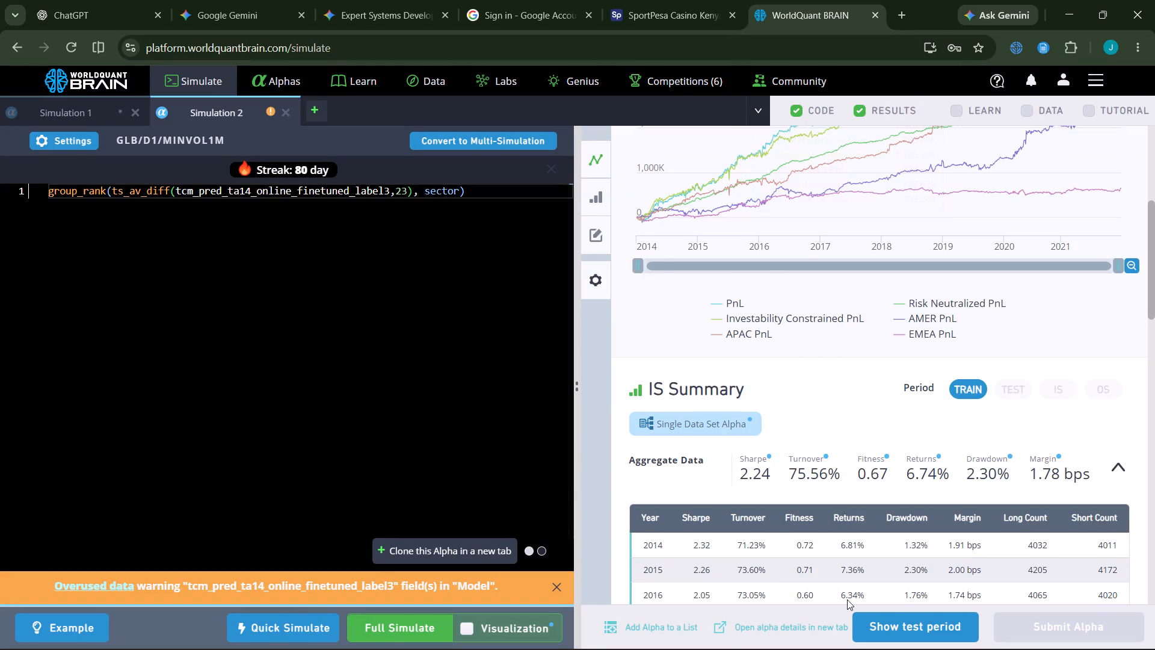
# Set the decay to 7 in the Simulation 2 settings and apply it.
pyautogui.click(70, 140)
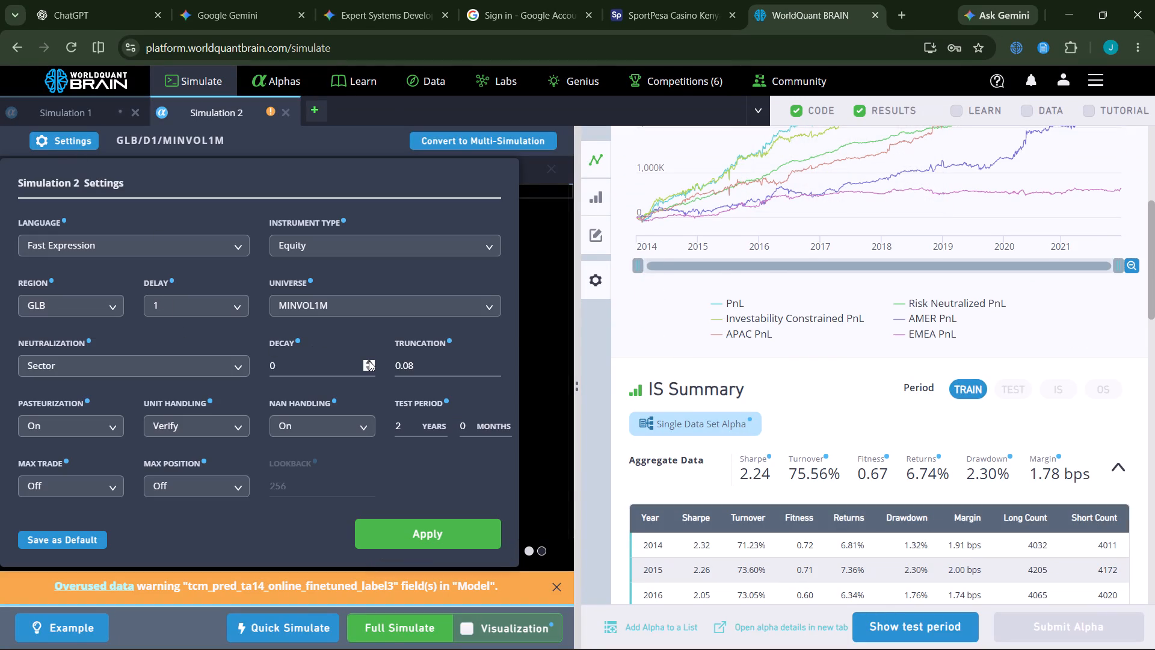
pyautogui.click(369, 361)
pyautogui.click(393, 530)
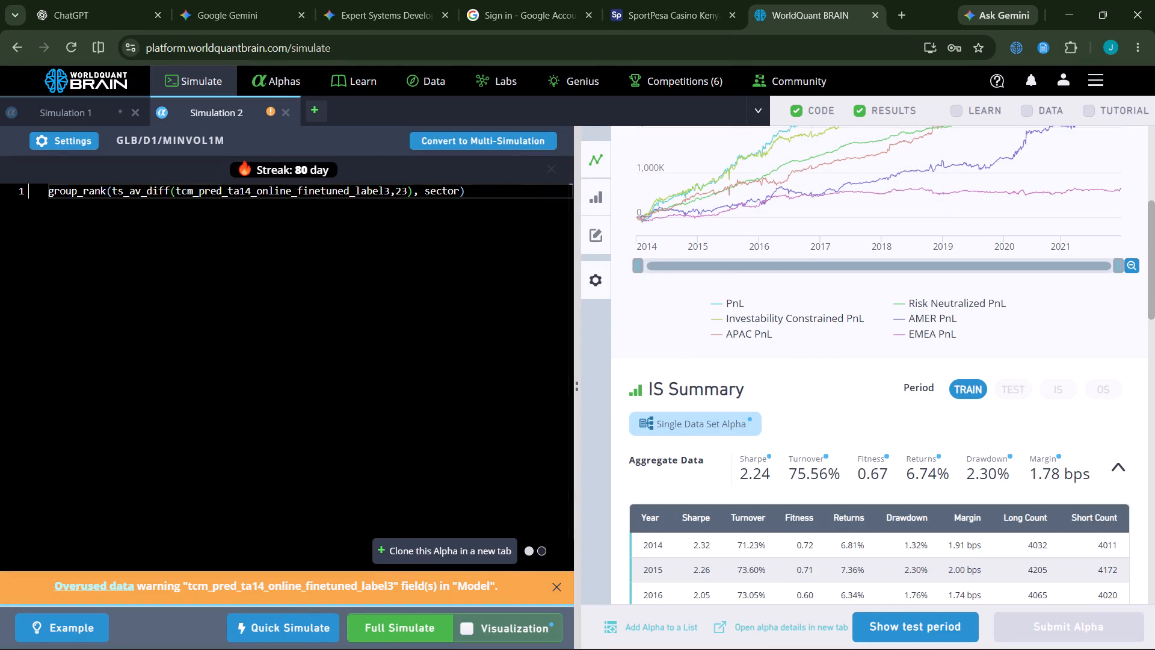
# Replace the Sector neutralization with another option in the Simulation 2 settings and apply the change.
pyautogui.click(87, 145)
pyautogui.click(240, 366)
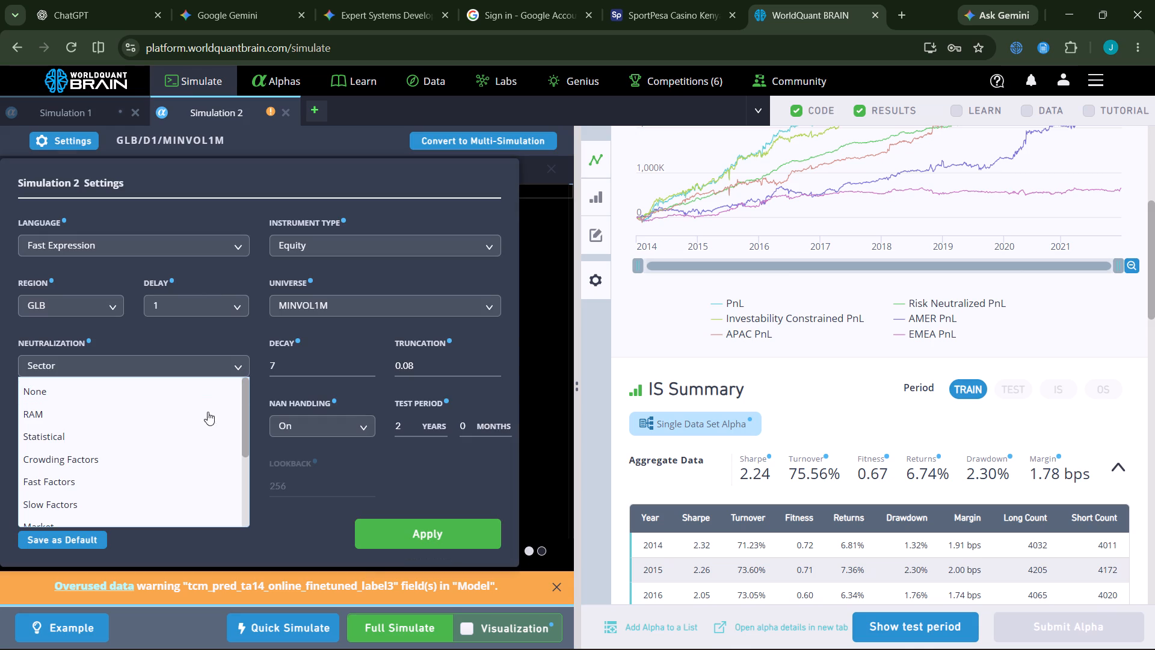
pyautogui.doubleClick(194, 425)
pyautogui.click(443, 537)
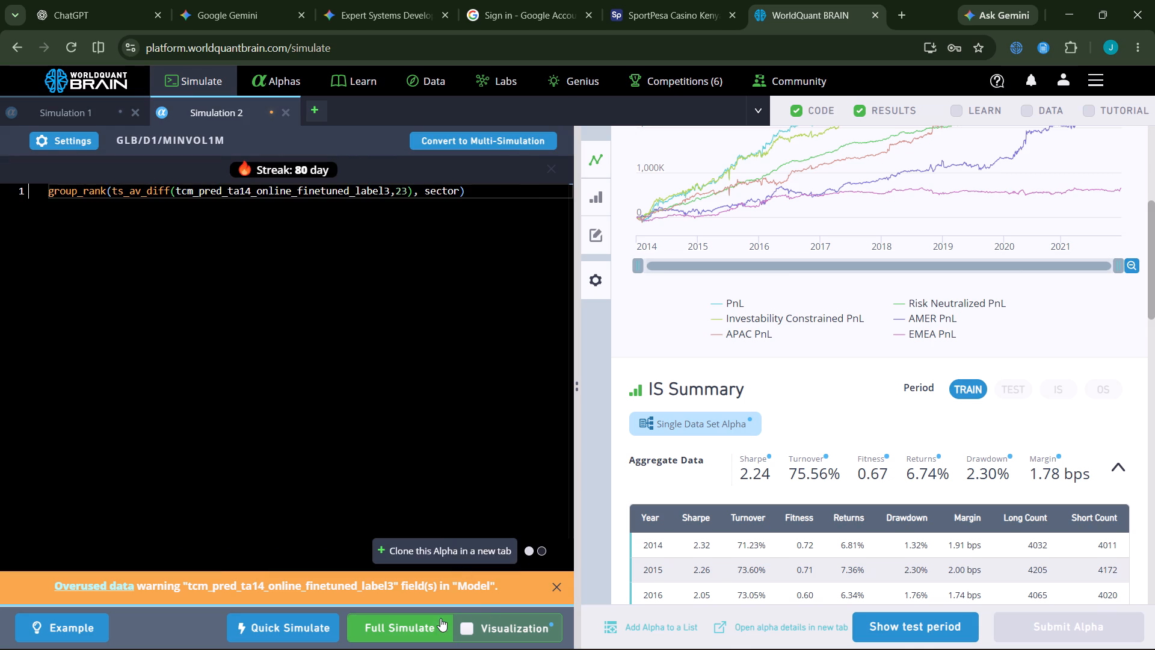
# Run a full simulation of the group_rank expression with the updated settings.
pyautogui.click(439, 619)
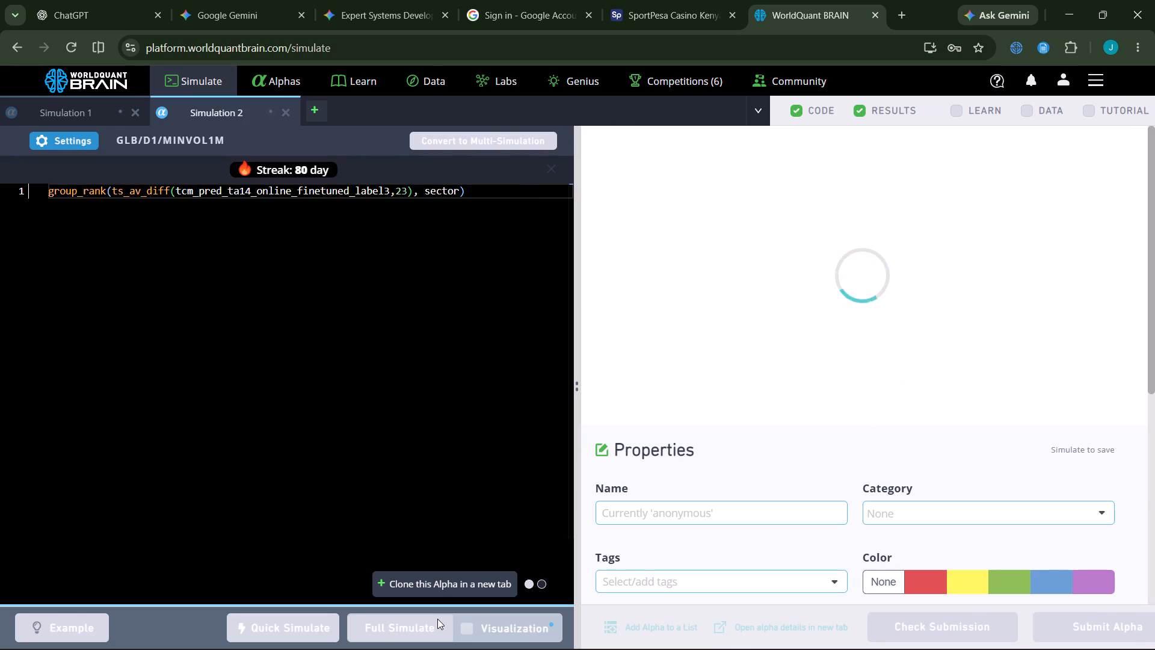
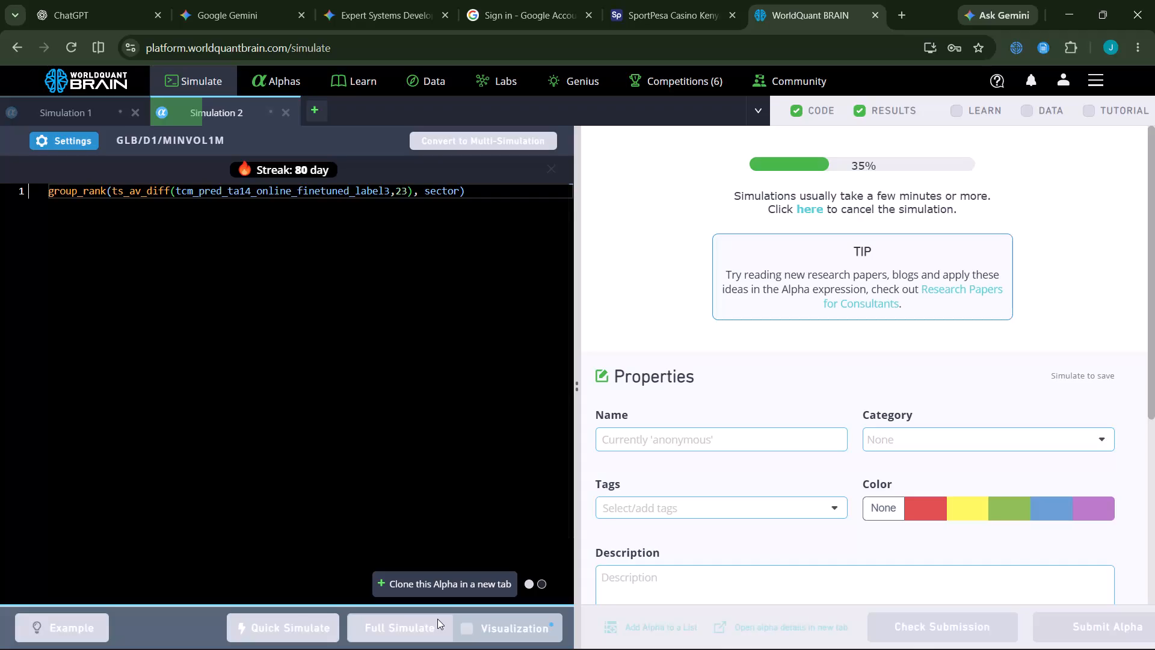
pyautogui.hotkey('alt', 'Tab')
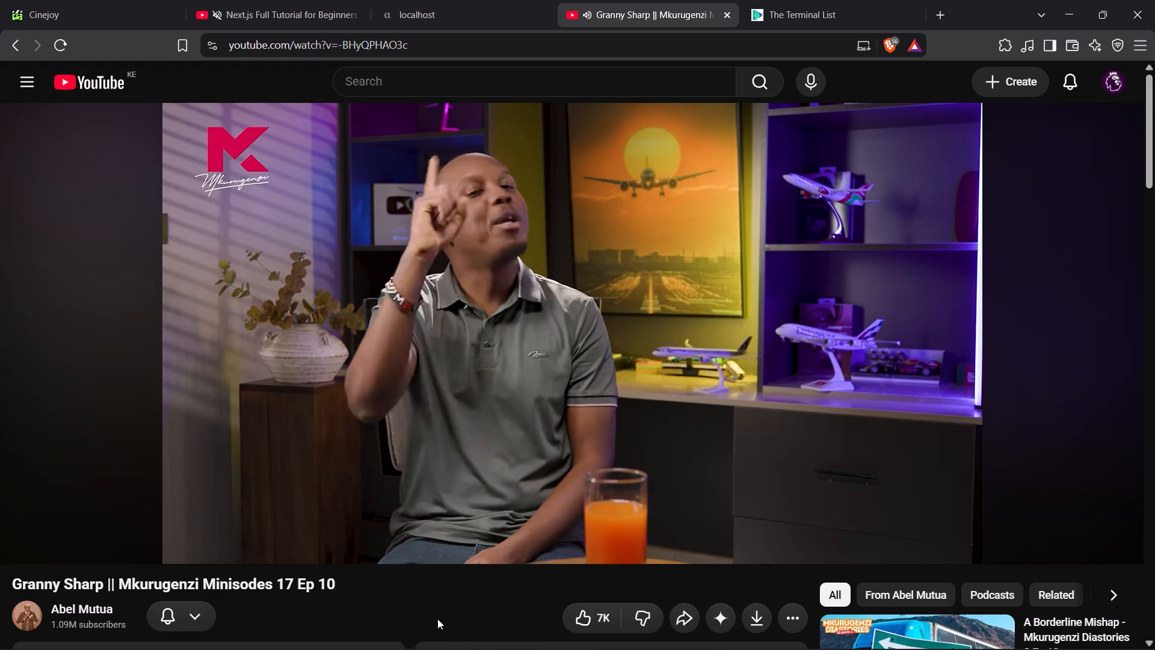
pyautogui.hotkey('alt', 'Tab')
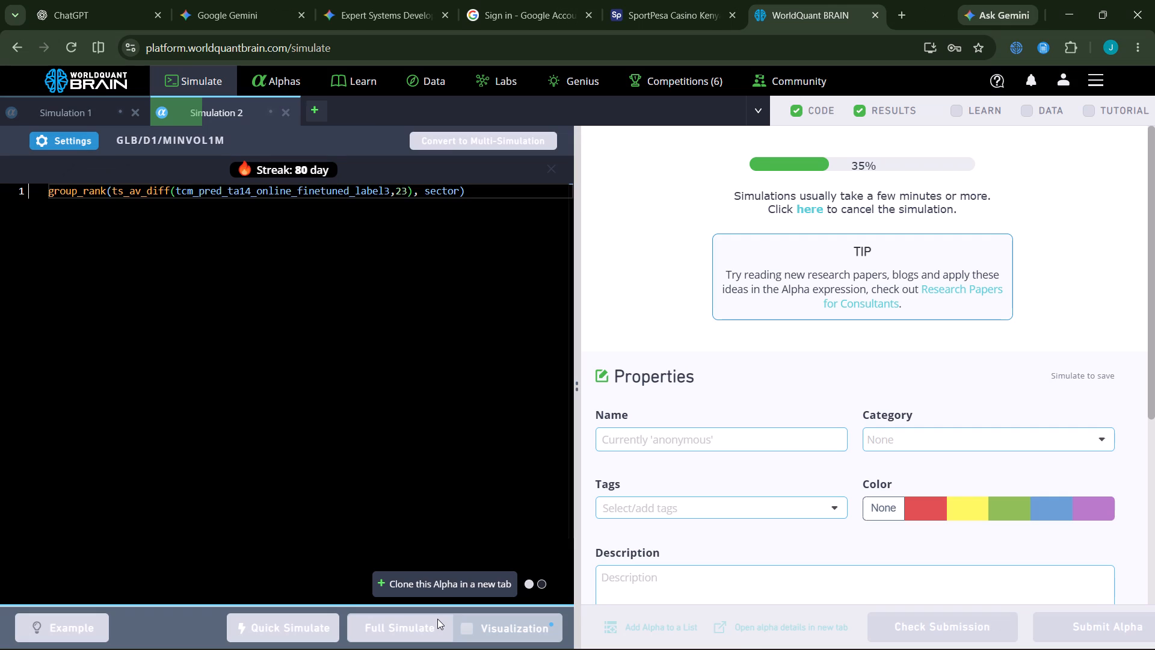
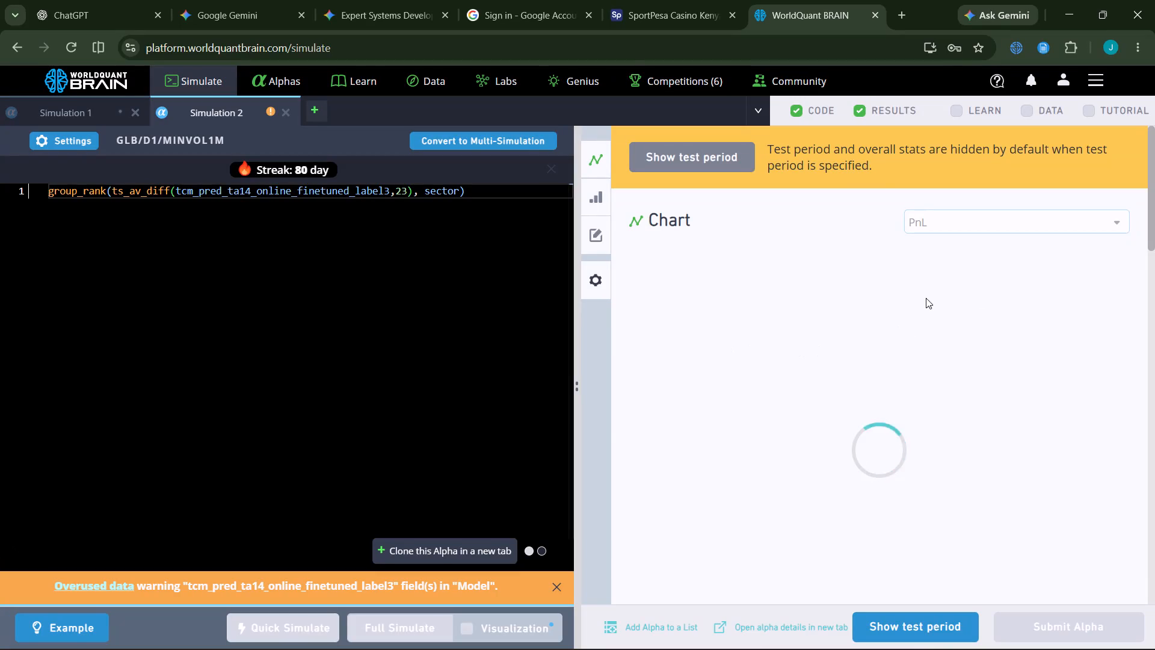
# Reveal the hidden test period results for the GLB MINVOL1M simulation and examine its yearly in-sample summary.
pyautogui.moveTo(1154, 158); pyautogui.dragTo(1153, 247)
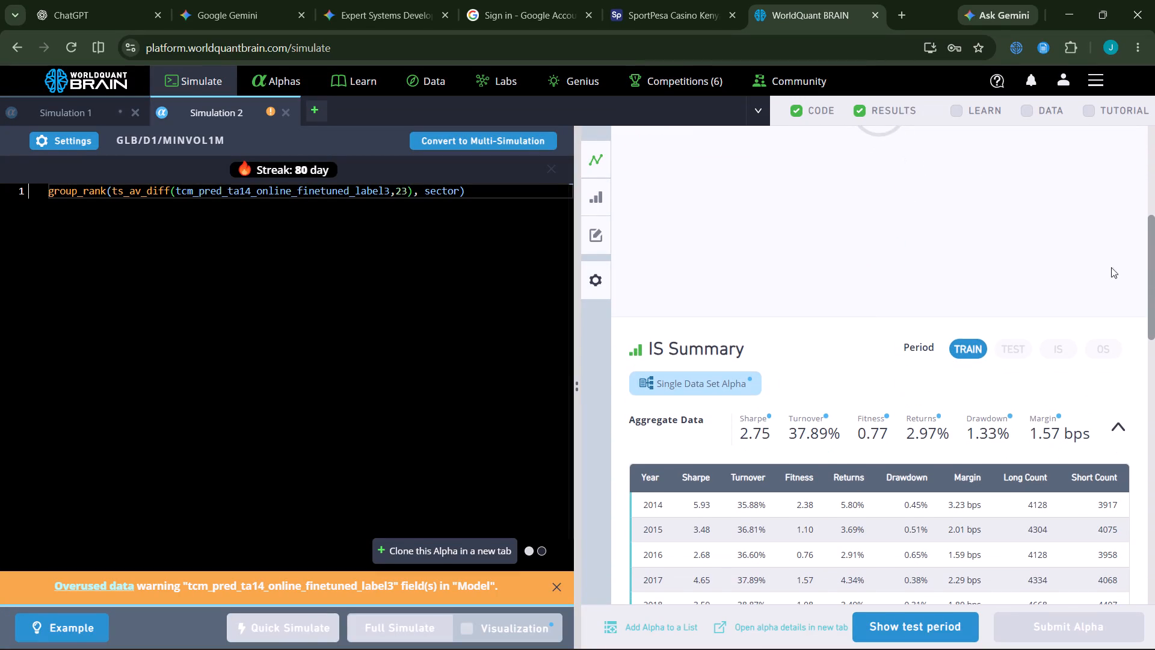
pyautogui.click(933, 631)
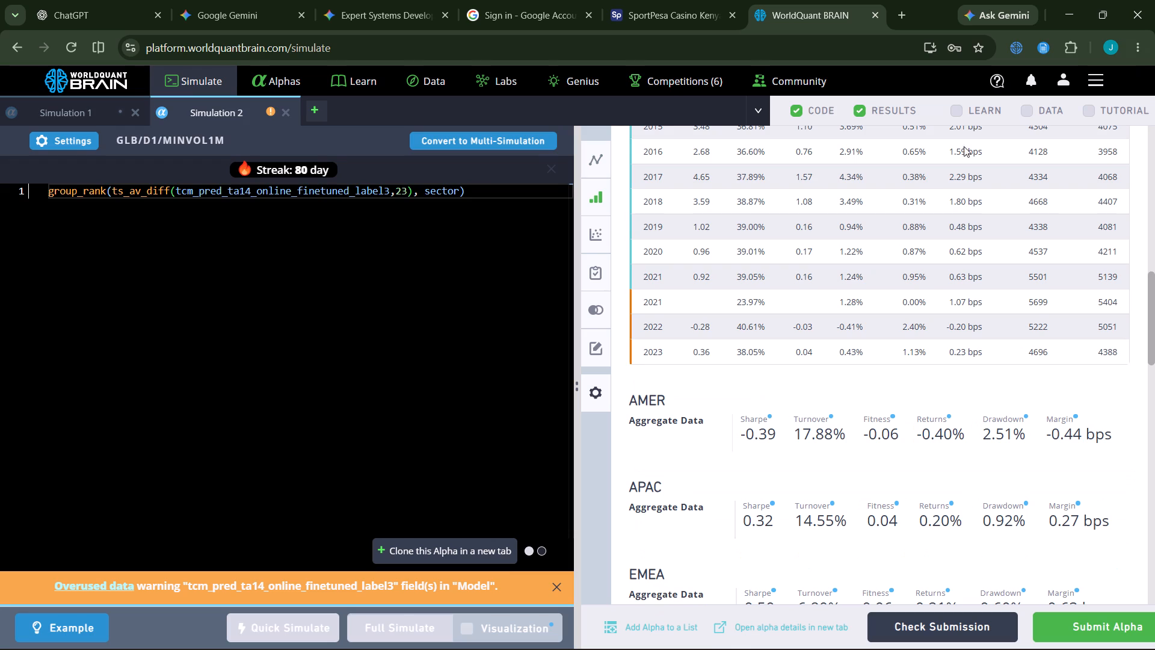
# Change the neutralization in the Simulation 2 settings to Subindustry and apply the settings.
pyautogui.click(56, 135)
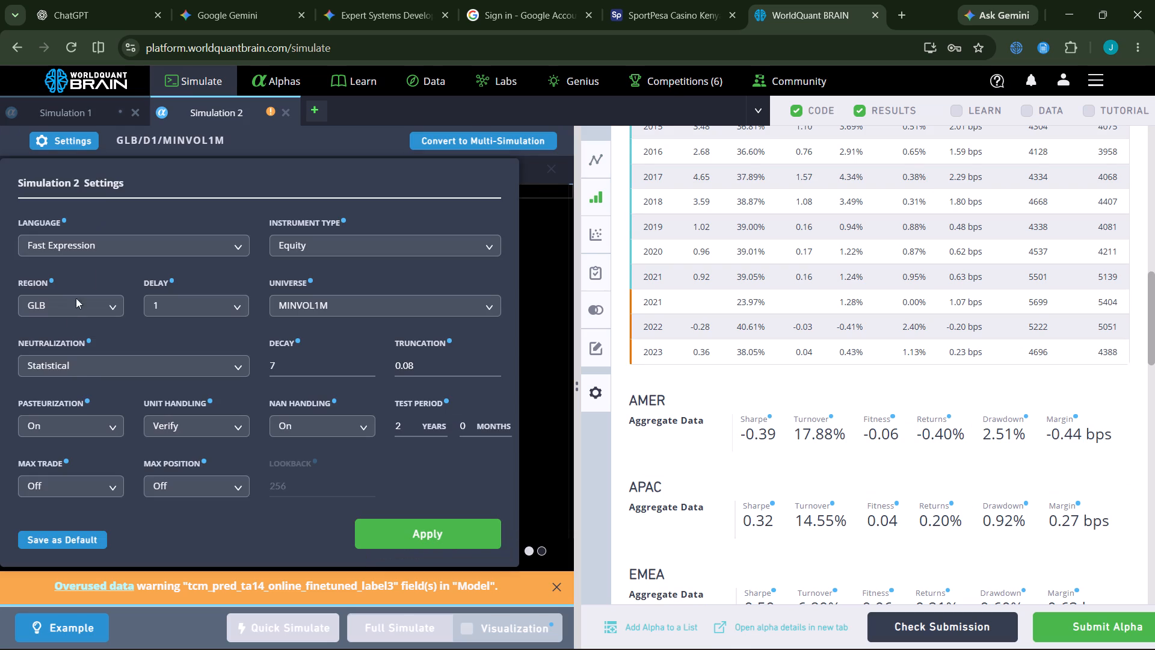
pyautogui.click(68, 371)
pyautogui.scroll(-11, 31, 475)
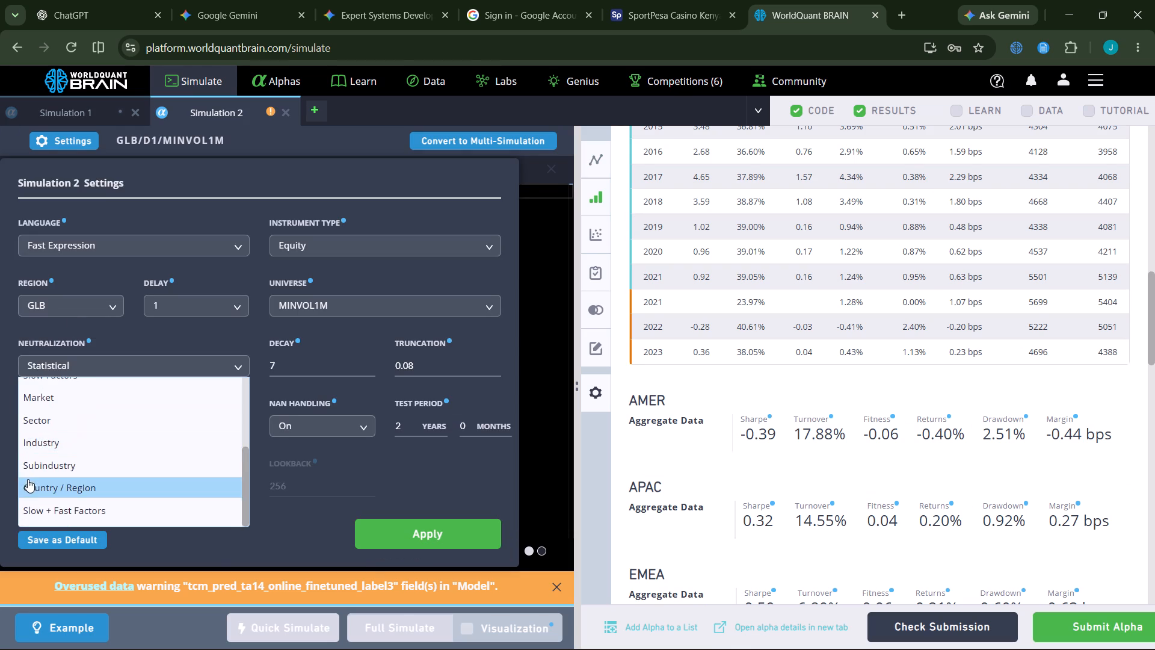
pyautogui.click(40, 464)
pyautogui.click(417, 543)
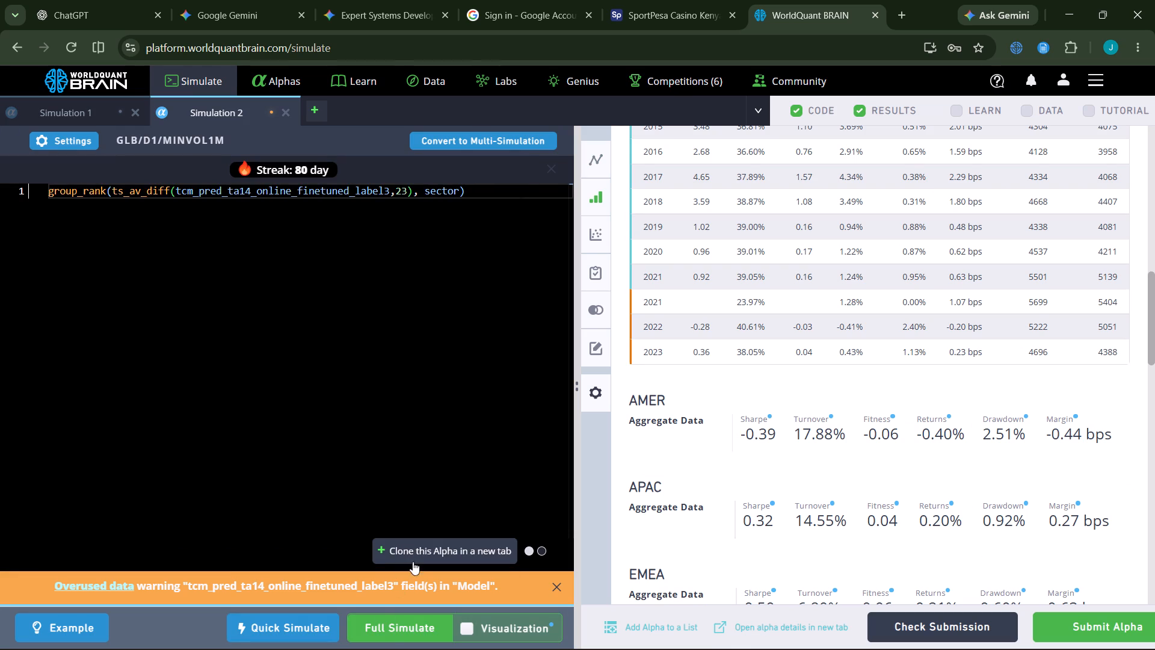
# Open the list of unsubmitted alphas to look through its entries.
pyautogui.click(295, 78)
pyautogui.scroll(-20, 572, 325)
pyautogui.scroll(-20, 572, 325)
pyautogui.scroll(-20, 572, 325)
pyautogui.scroll(-20, 605, 341)
pyautogui.scroll(-20, 605, 341)
pyautogui.scroll(-3, 605, 341)
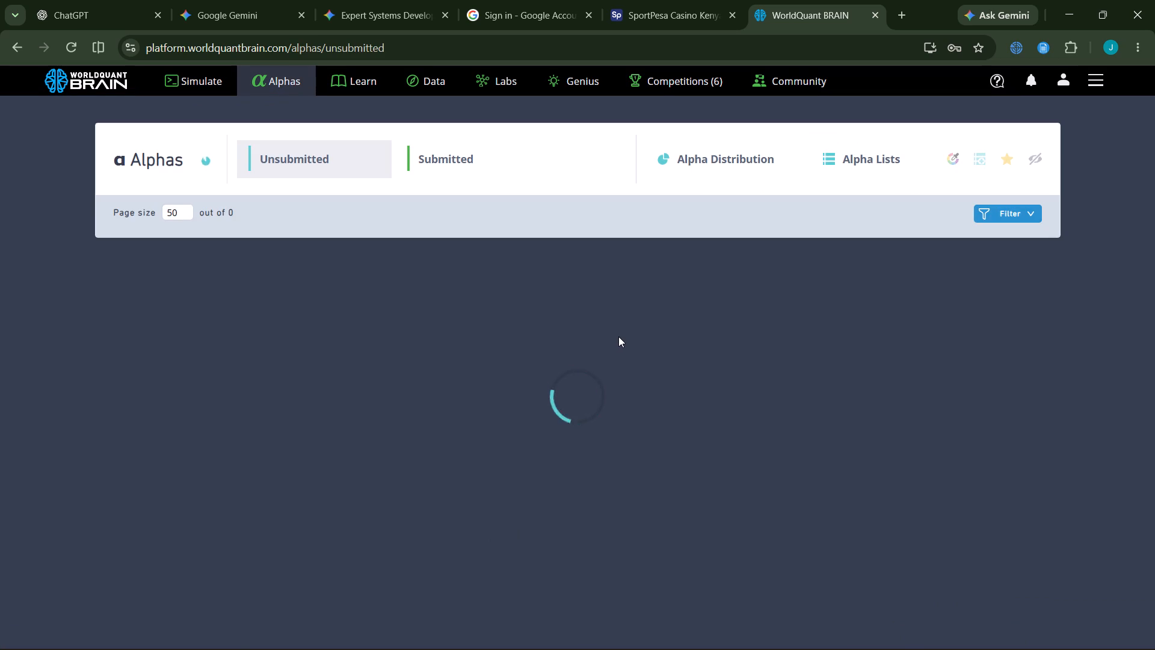
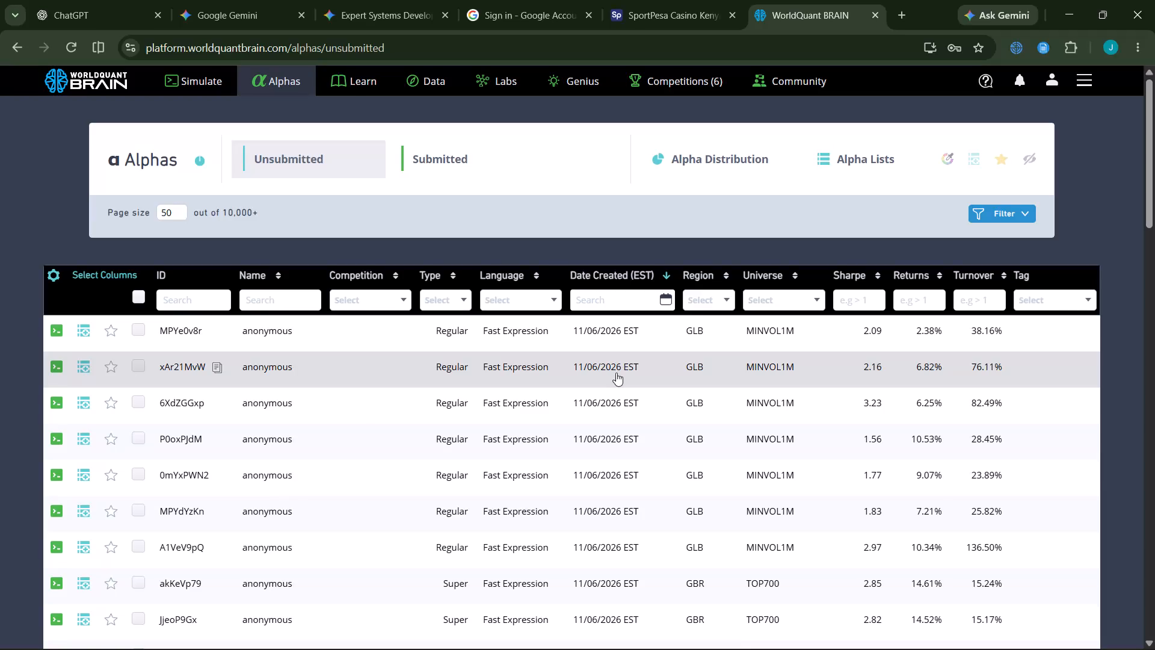
# Look through the unsubmitted alphas list, moving on to pages 4 and 5 to examine their Sharpe, returns and turnover.
pyautogui.moveTo(606, 447); pyautogui.dragTo(587, 537, button='right')
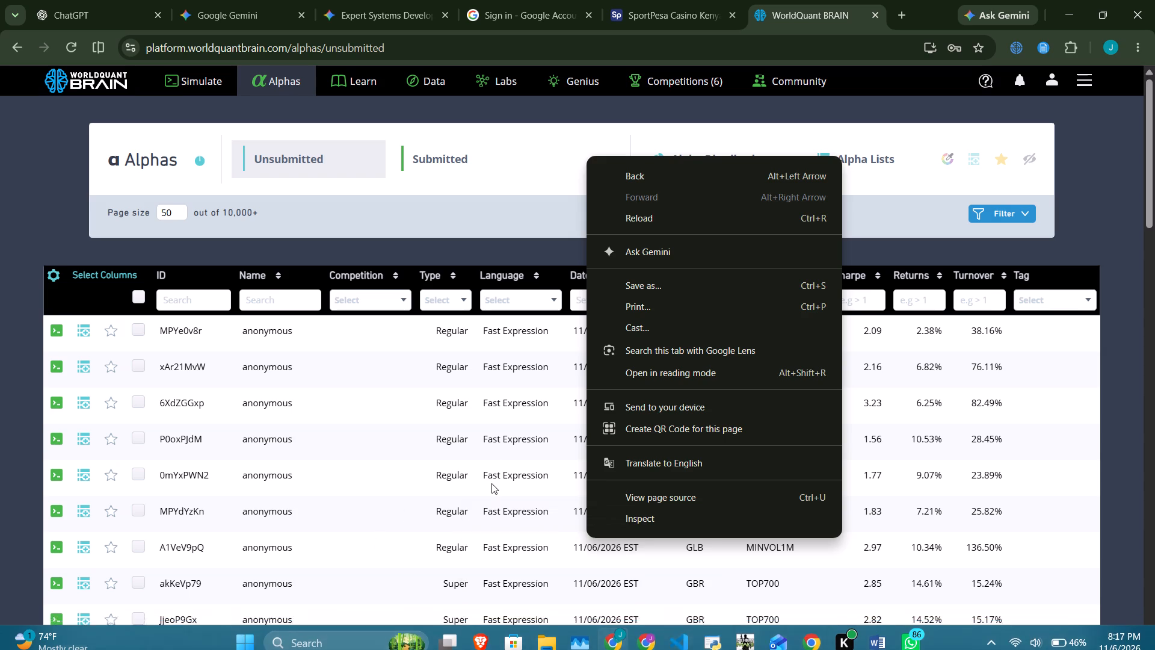
pyautogui.click(1154, 276)
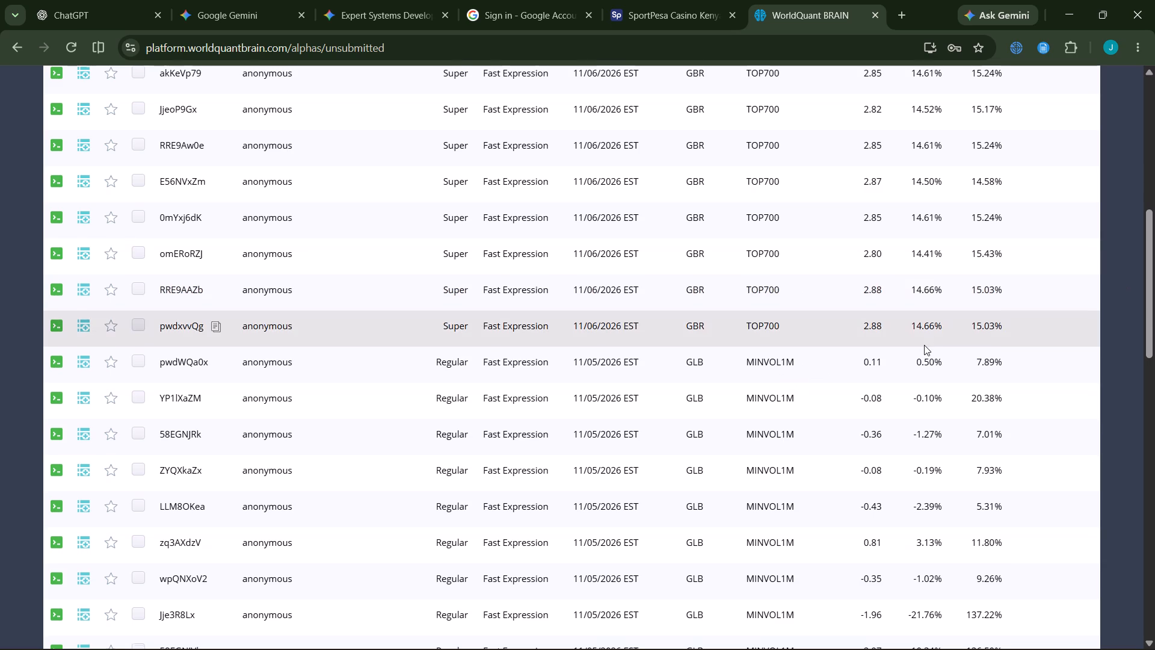
pyautogui.scroll(13, 924, 345)
pyautogui.scroll(-20, 924, 345)
pyautogui.scroll(-20, 924, 345)
pyautogui.scroll(-4, 924, 345)
pyautogui.click(955, 546)
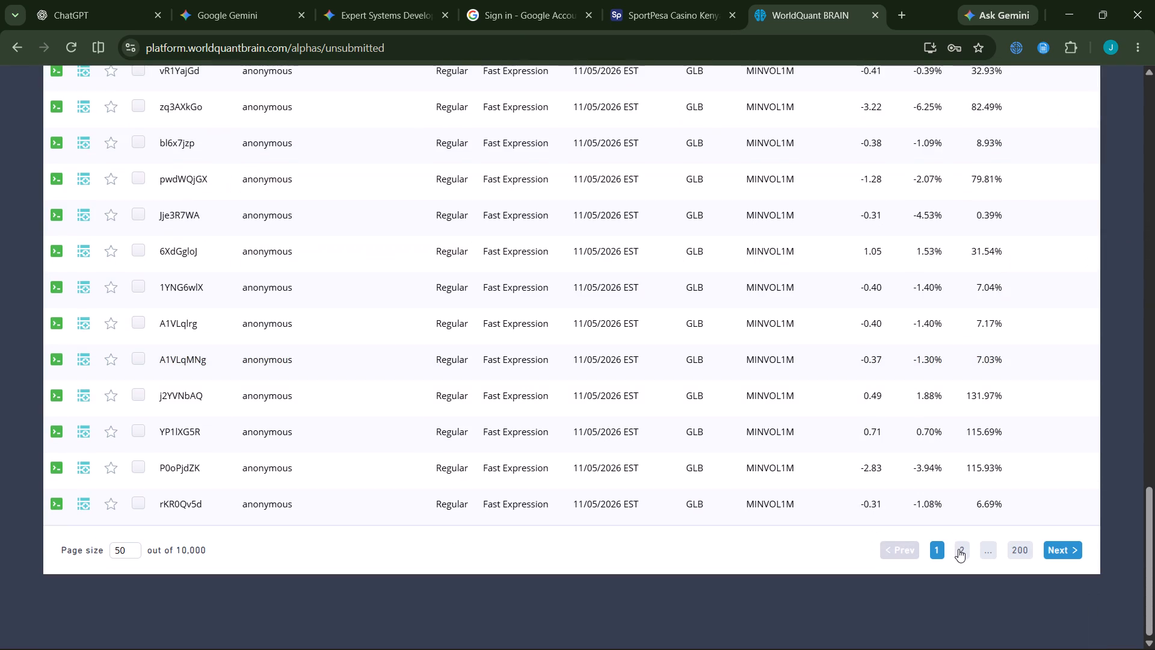
pyautogui.click(958, 549)
pyautogui.click(958, 549)
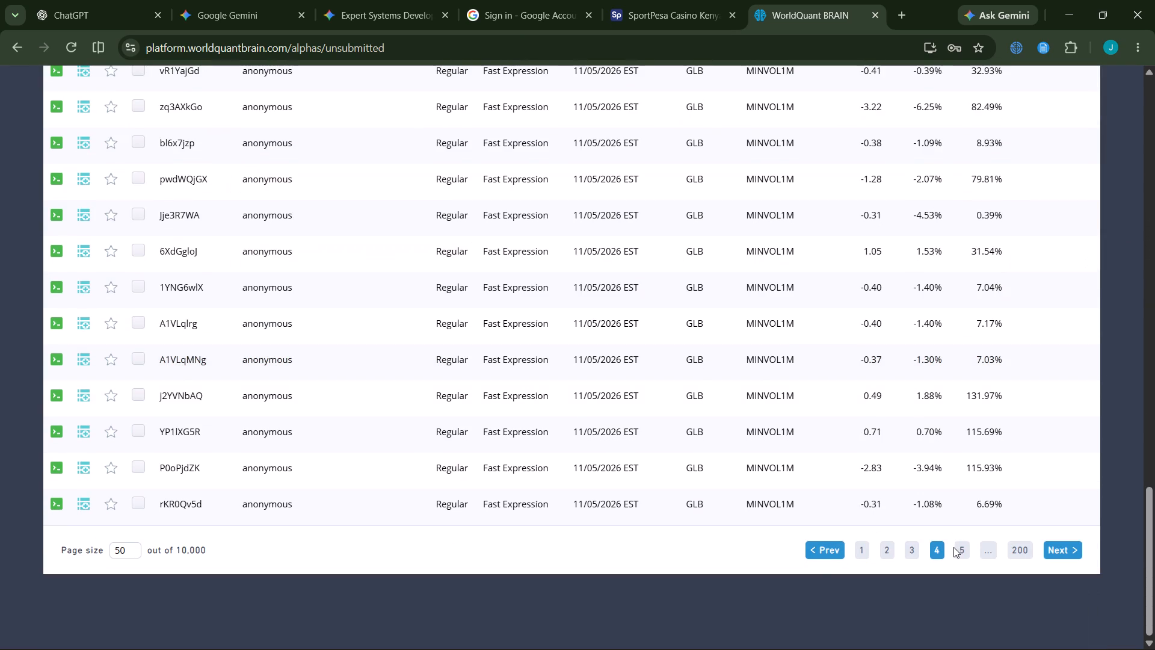
pyautogui.scroll(17, 939, 492)
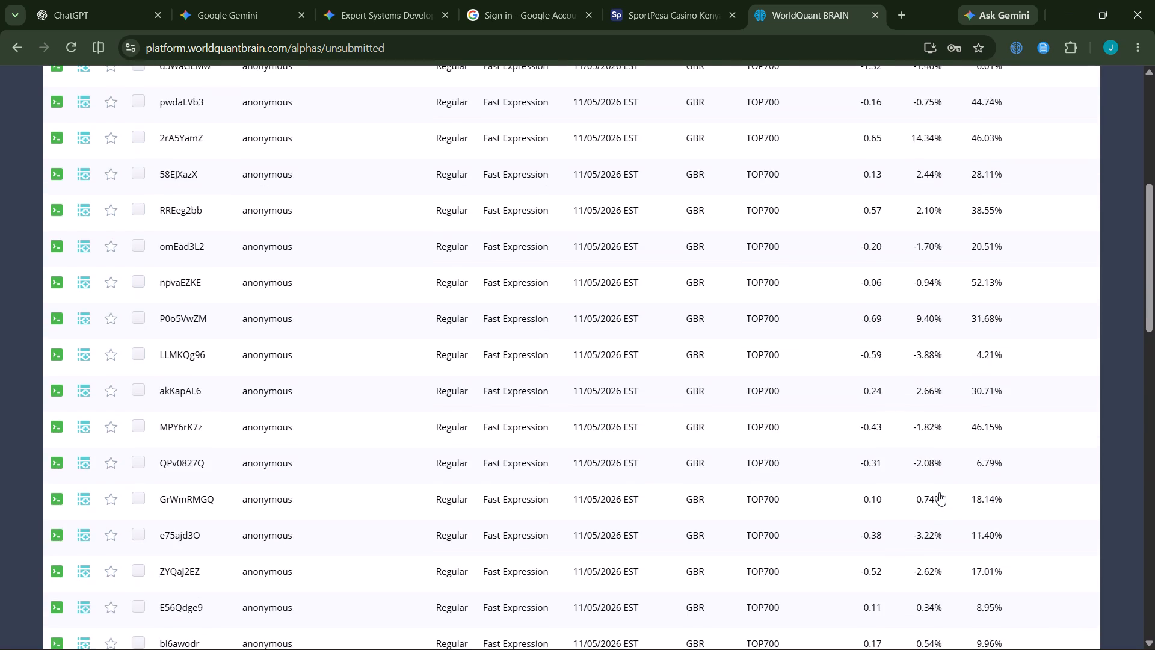
pyautogui.scroll(2, 939, 492)
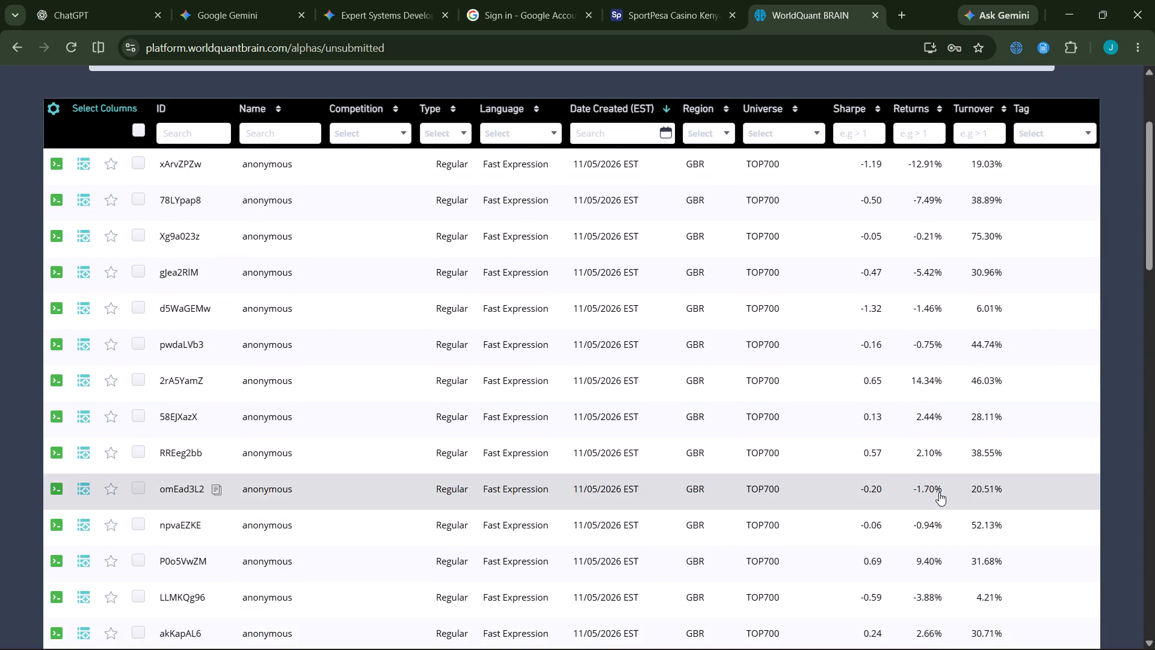
pyautogui.scroll(-11, 939, 492)
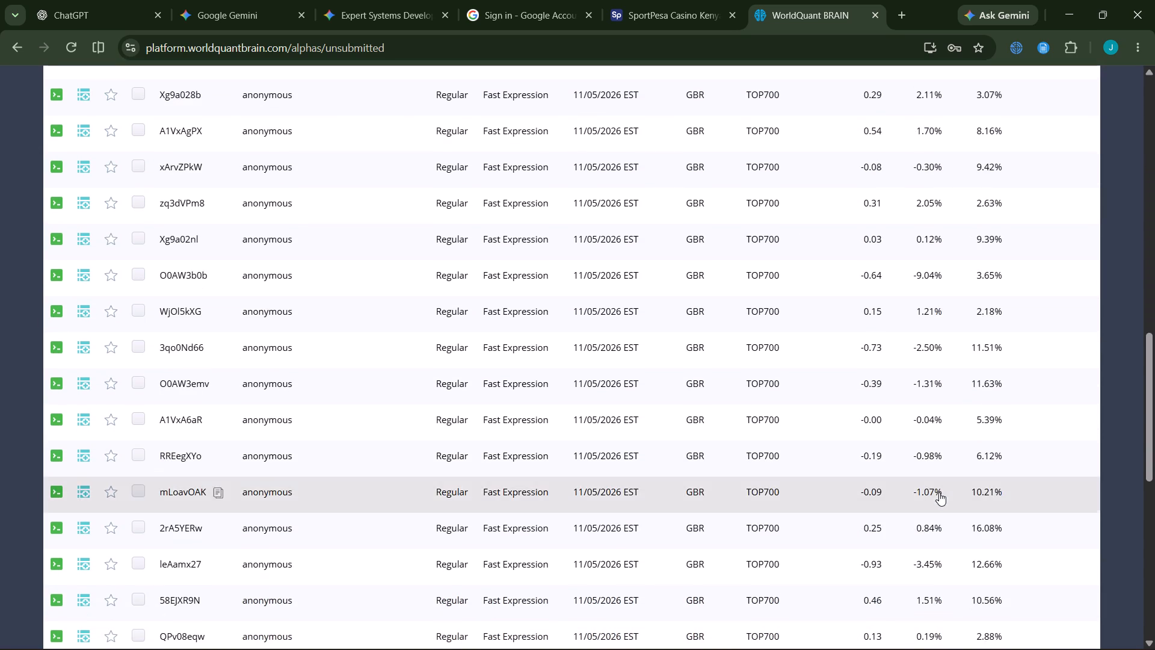
pyautogui.scroll(-10, 939, 493)
pyautogui.click(961, 551)
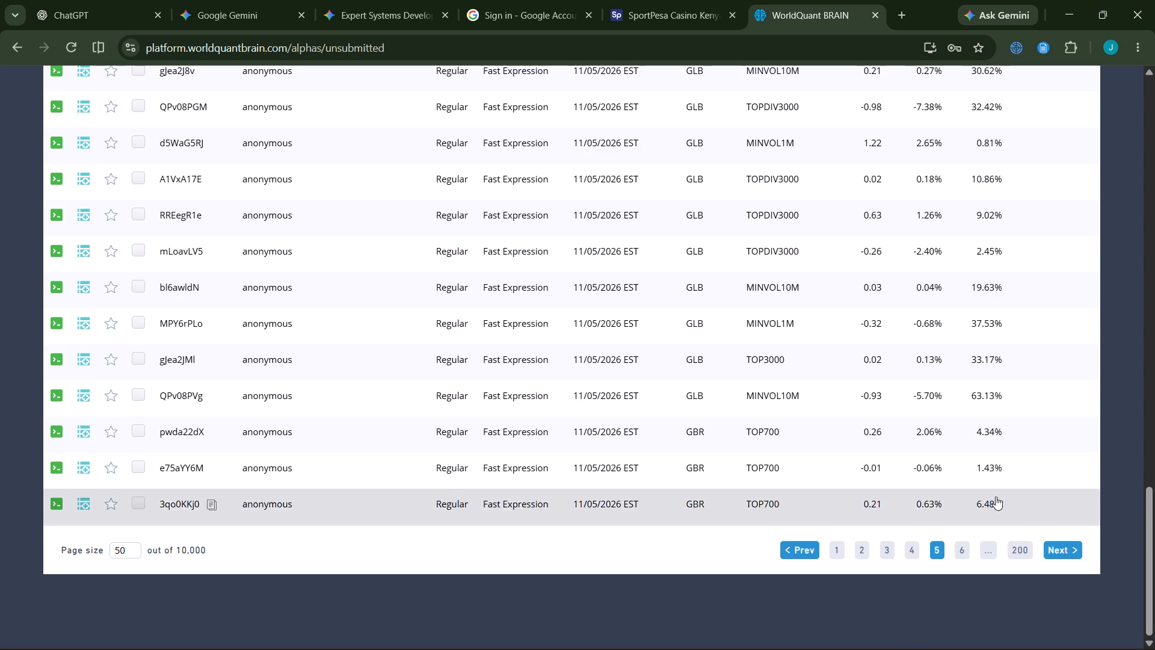
pyautogui.scroll(16, 996, 497)
pyautogui.scroll(8, 996, 496)
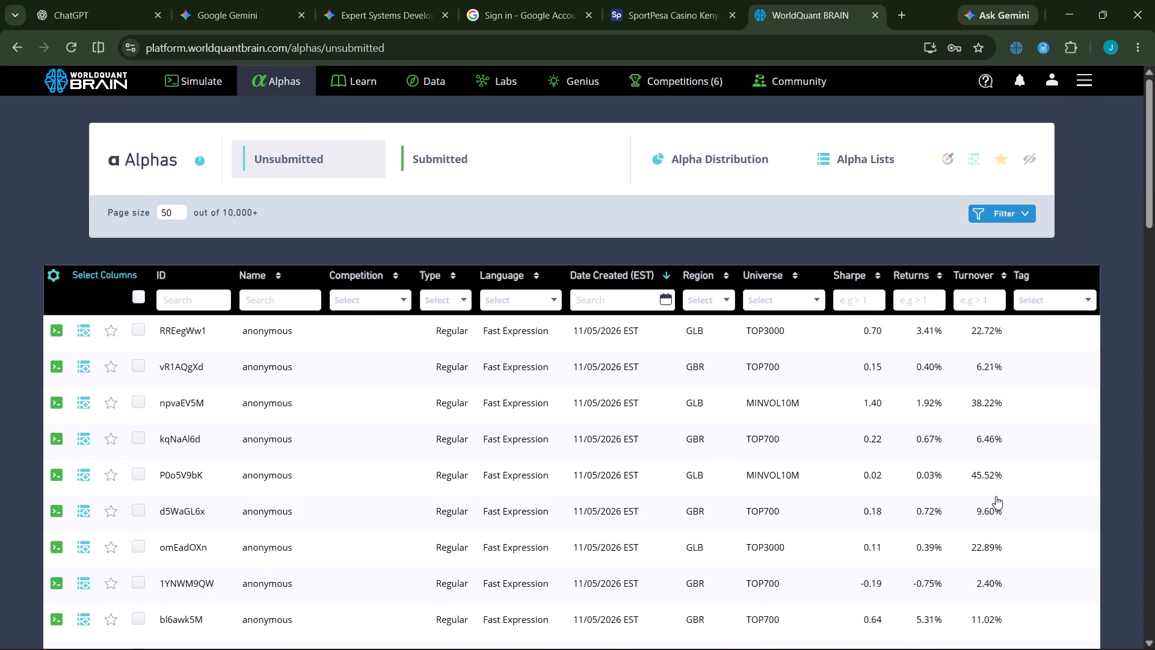
pyautogui.scroll(-1, 996, 497)
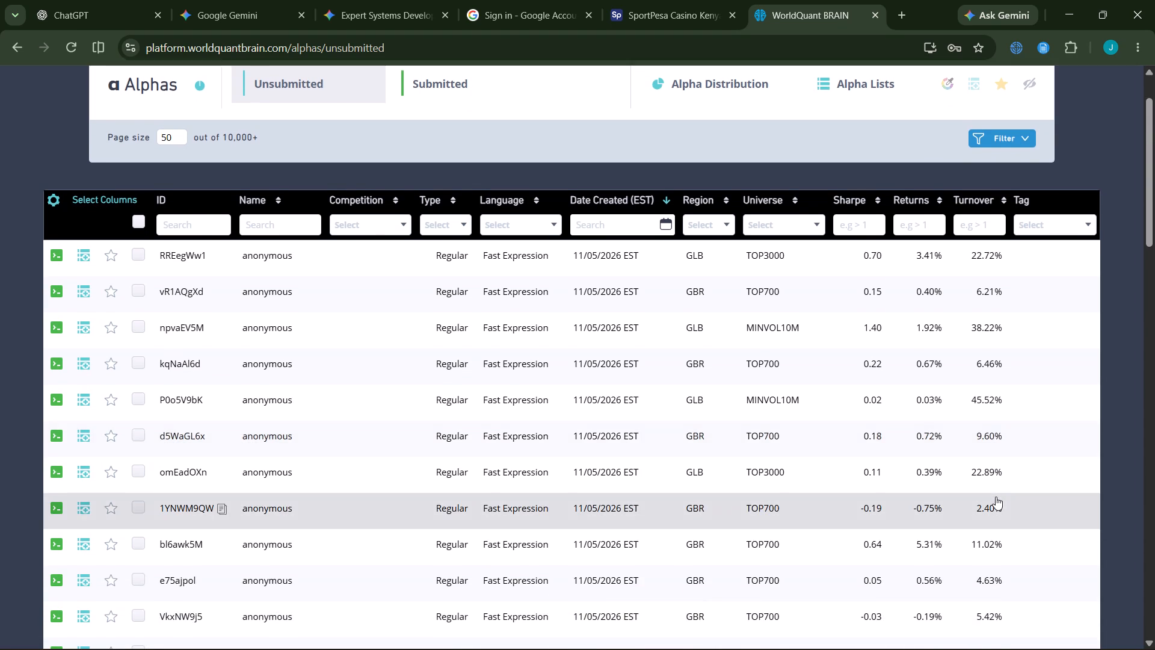
pyautogui.scroll(-3, 996, 497)
pyautogui.scroll(20, 996, 498)
pyautogui.scroll(7, 996, 498)
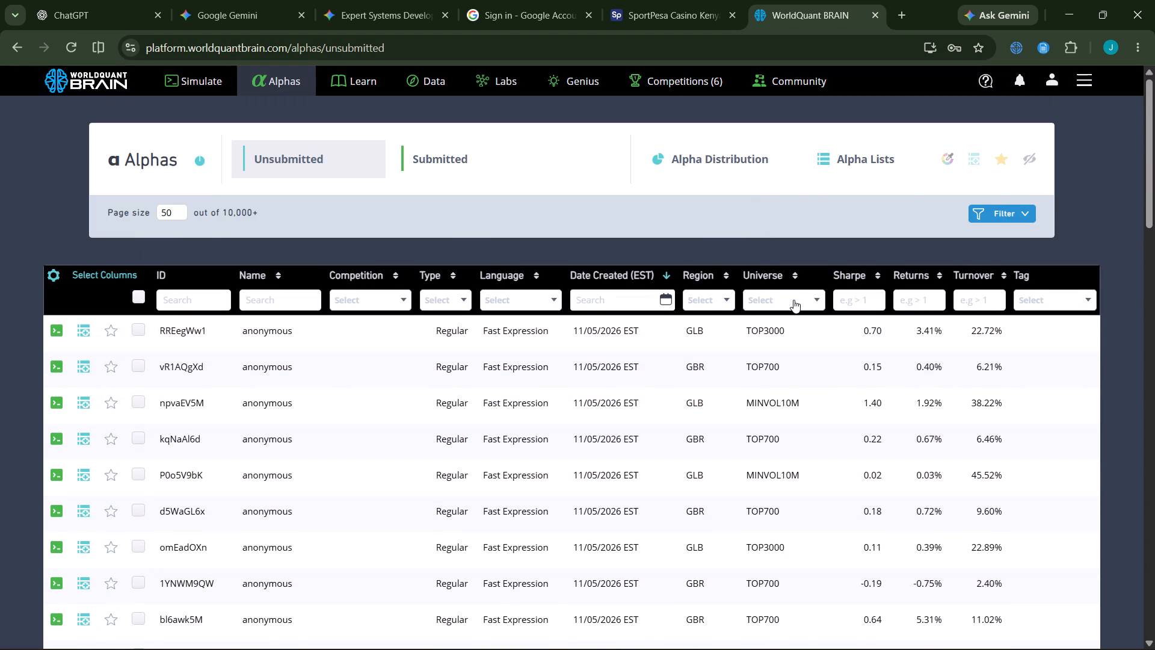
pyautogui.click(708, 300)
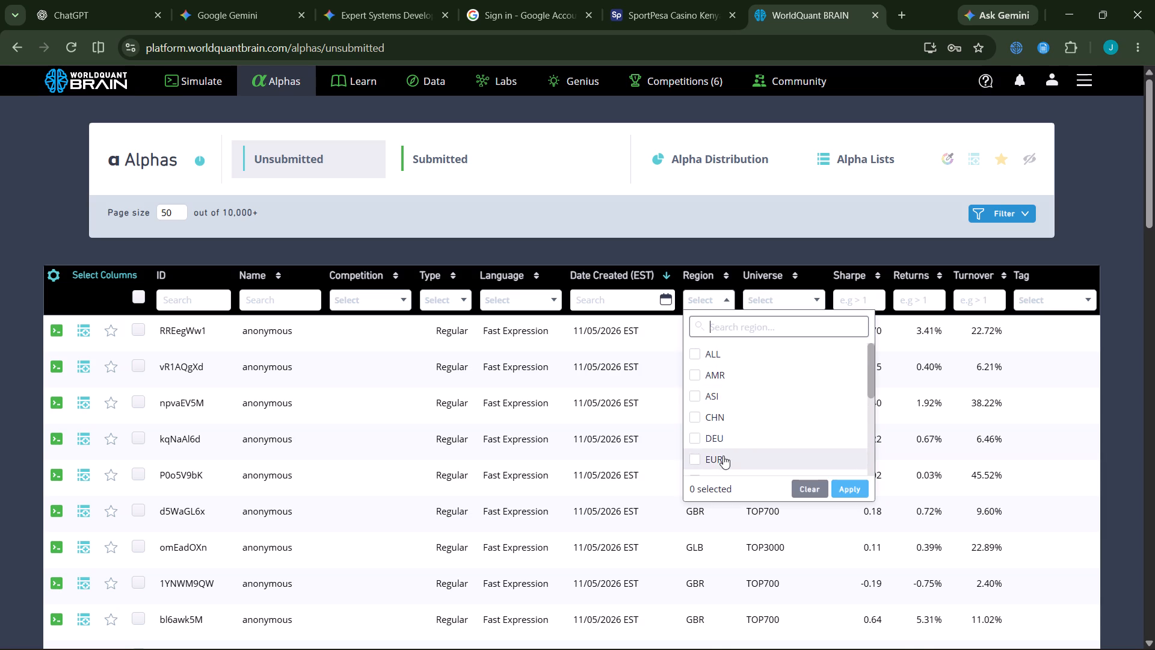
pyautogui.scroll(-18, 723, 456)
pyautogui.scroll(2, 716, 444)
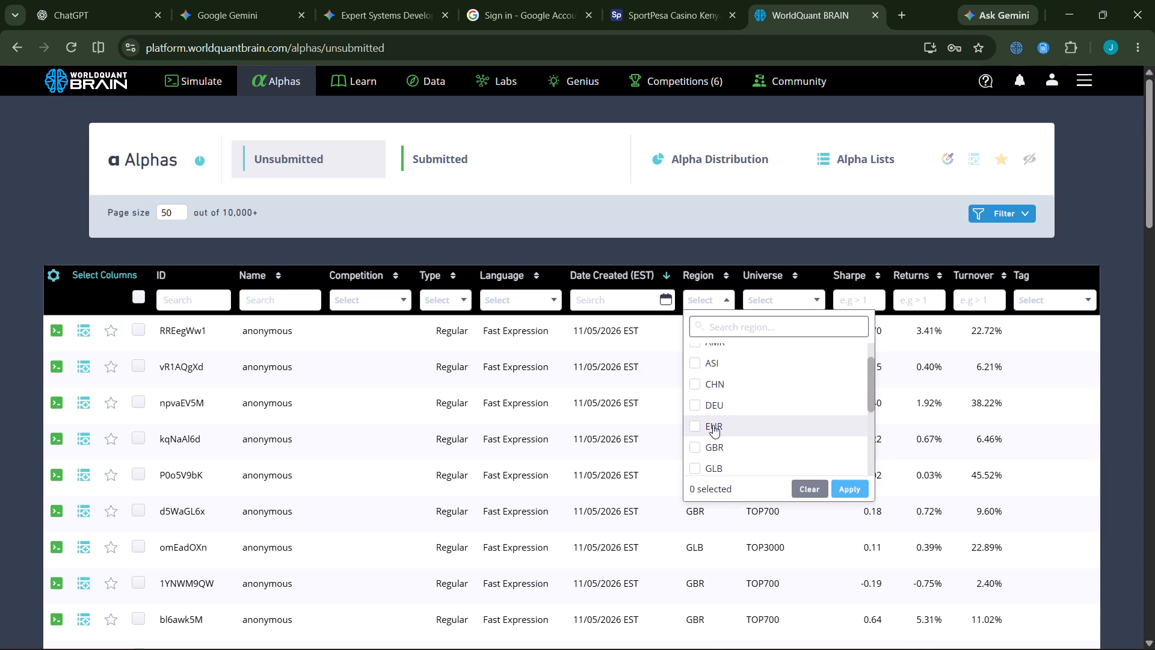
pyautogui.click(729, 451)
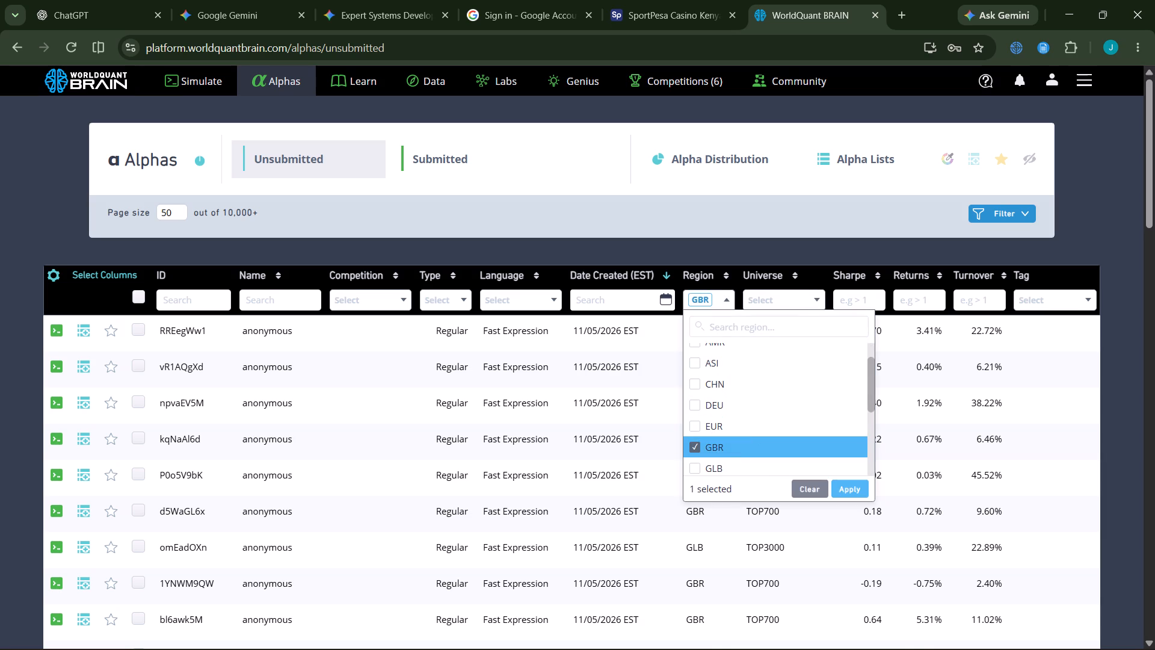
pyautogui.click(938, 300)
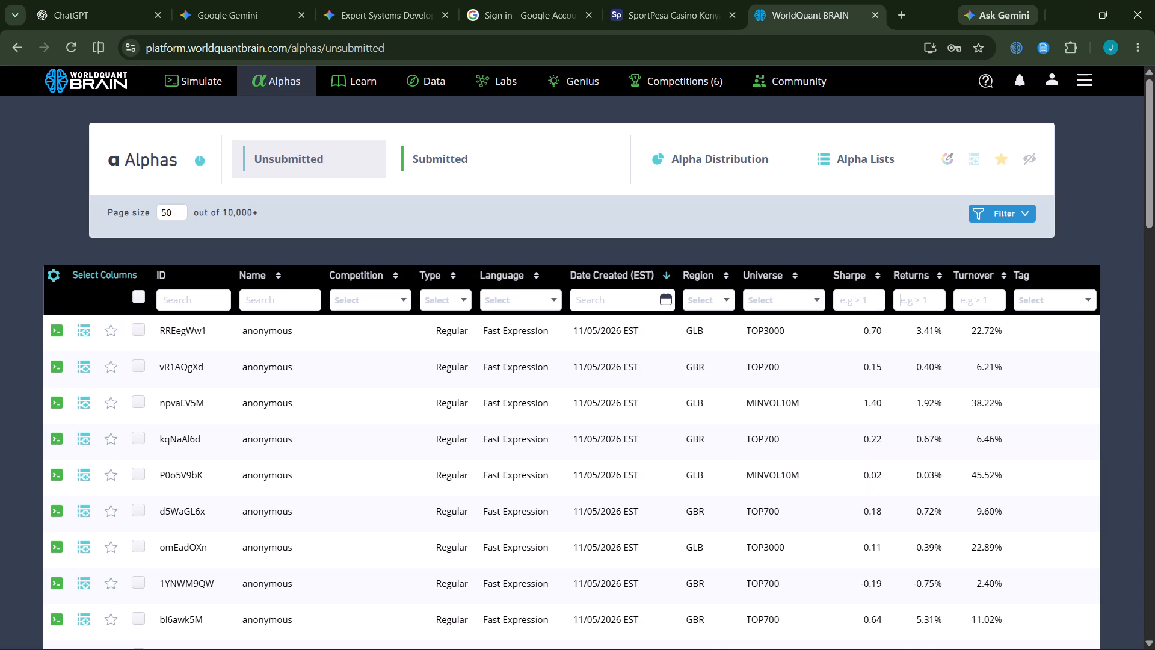
# Filter the unsubmitted alphas list to the Super type.
pyautogui.click(433, 293)
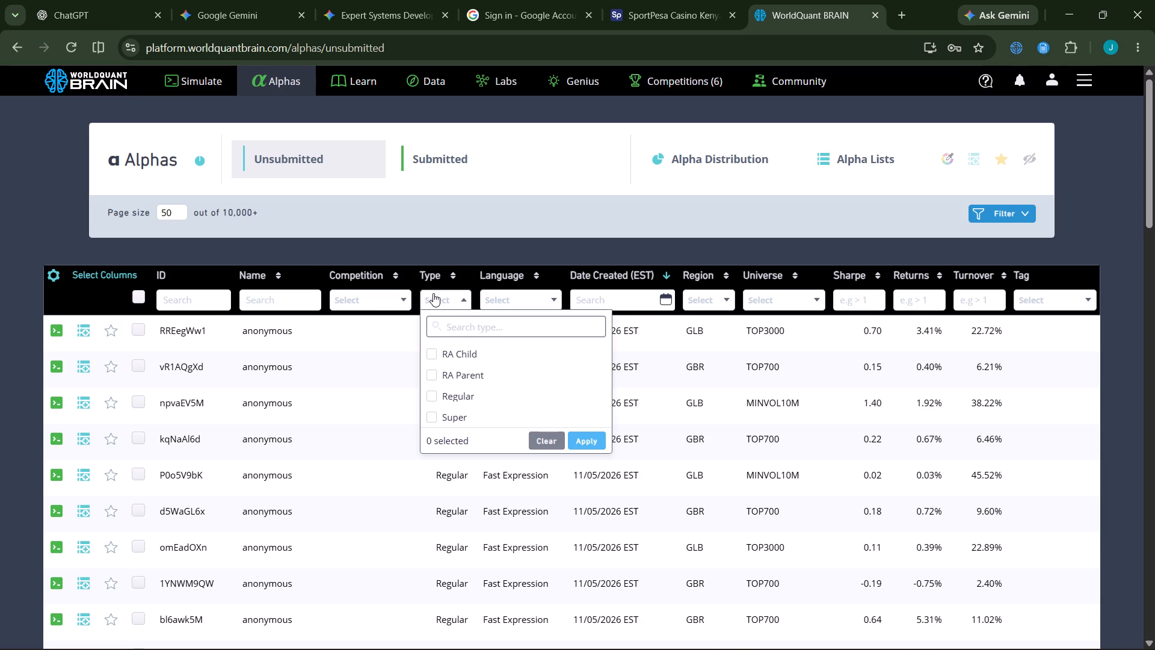
pyautogui.click(449, 410)
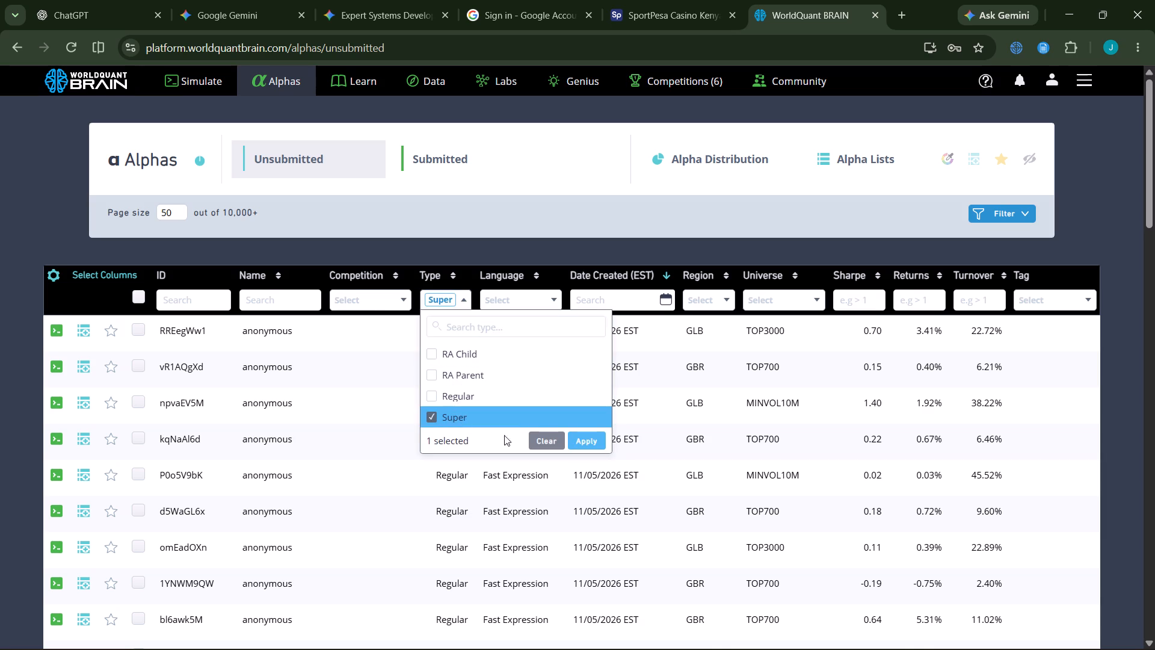
pyautogui.click(591, 442)
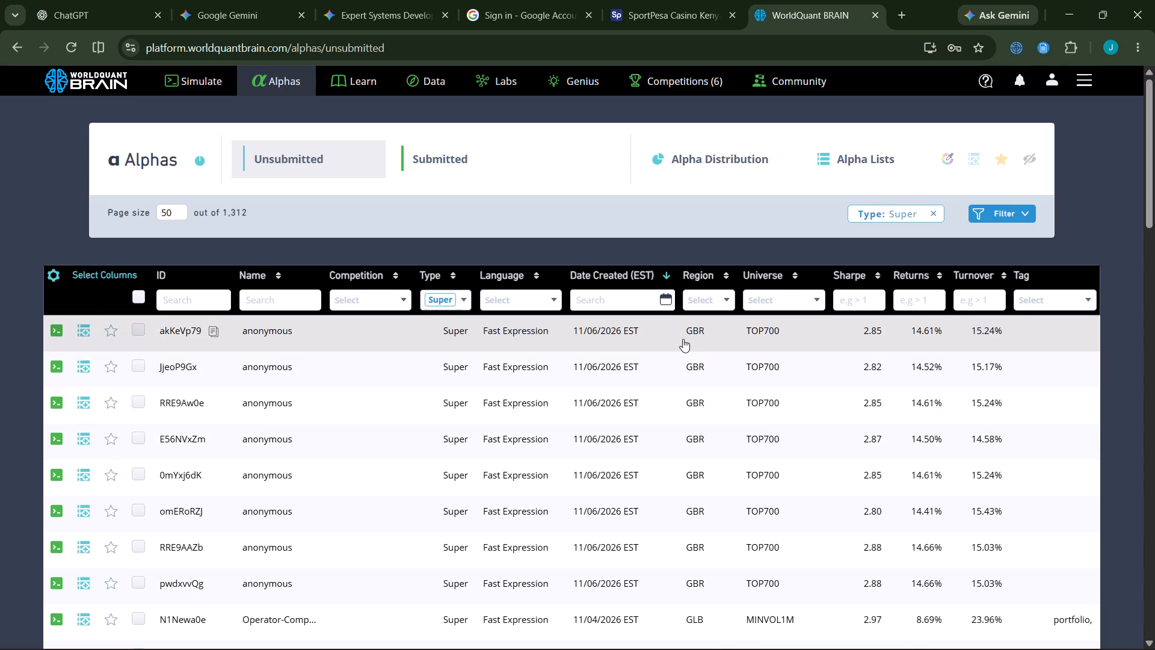
# Open the details of super alpha akKeVp79 and reveal its hidden test period results.
pyautogui.click(685, 333)
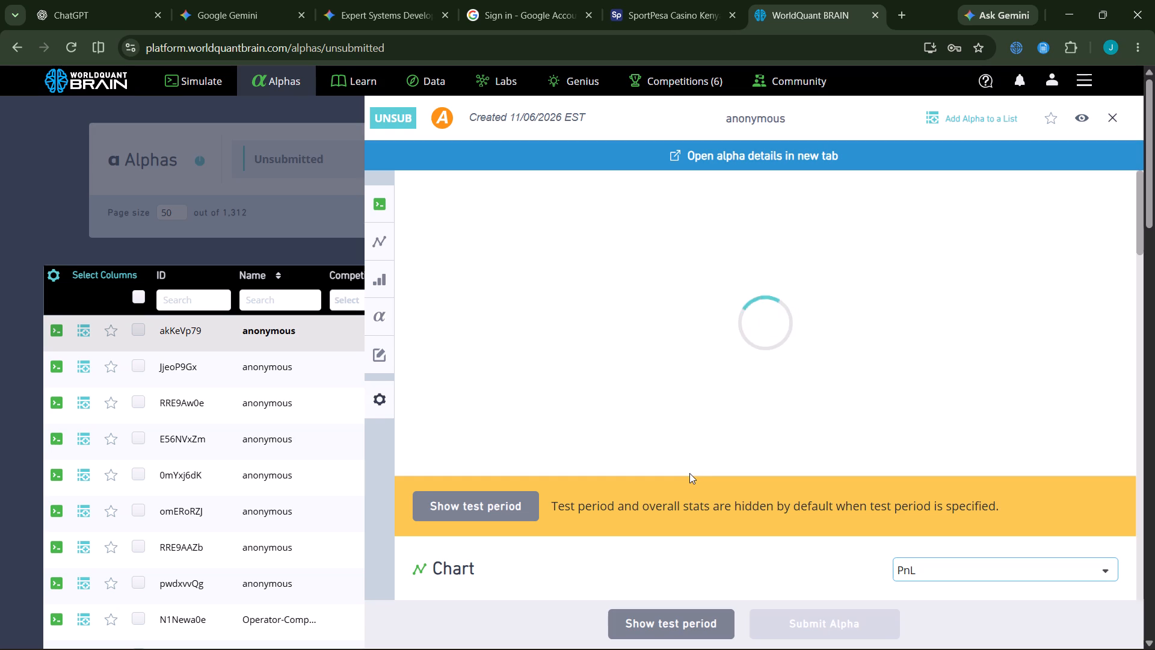
pyautogui.scroll(-3, 667, 527)
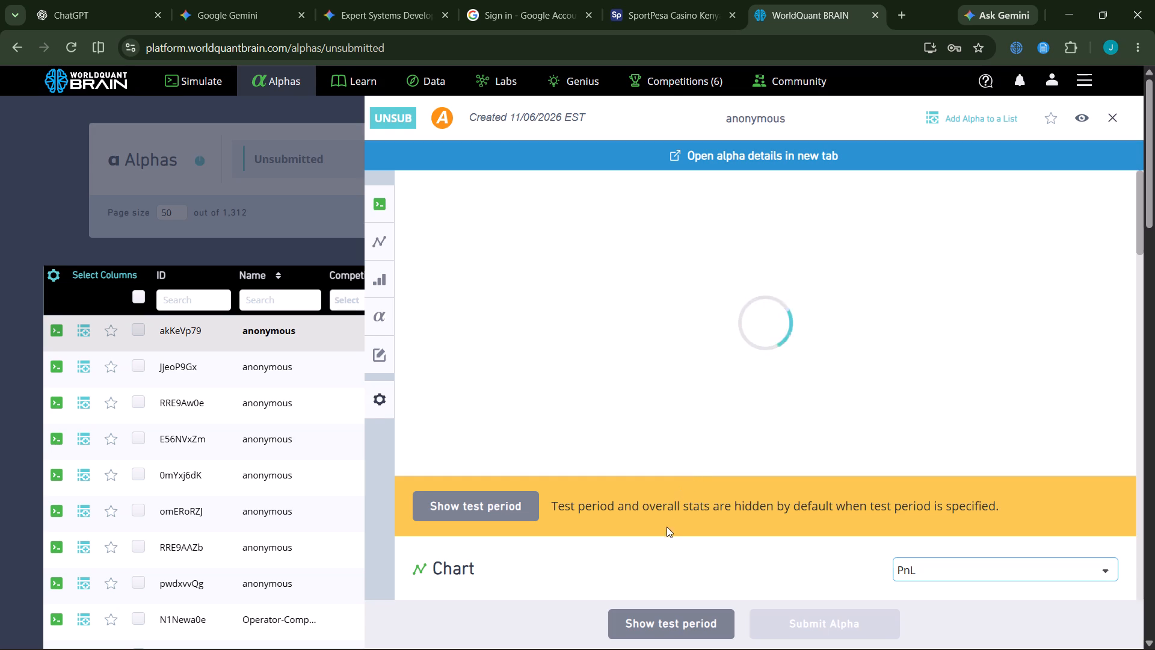
pyautogui.scroll(-4, 667, 527)
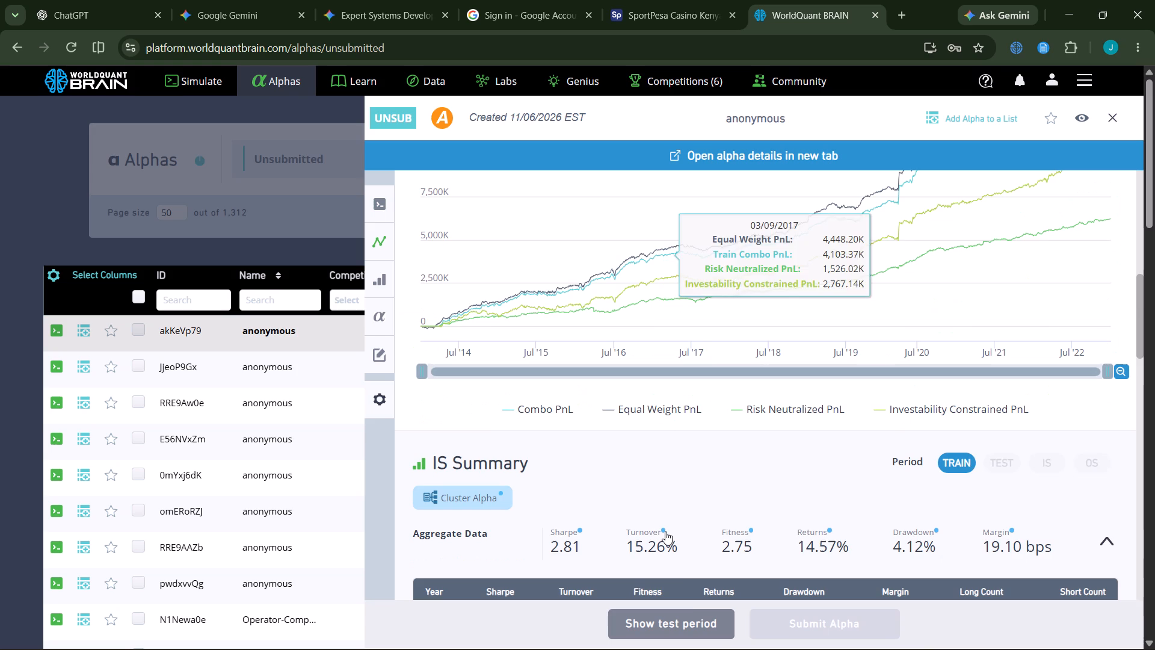
pyautogui.click(682, 618)
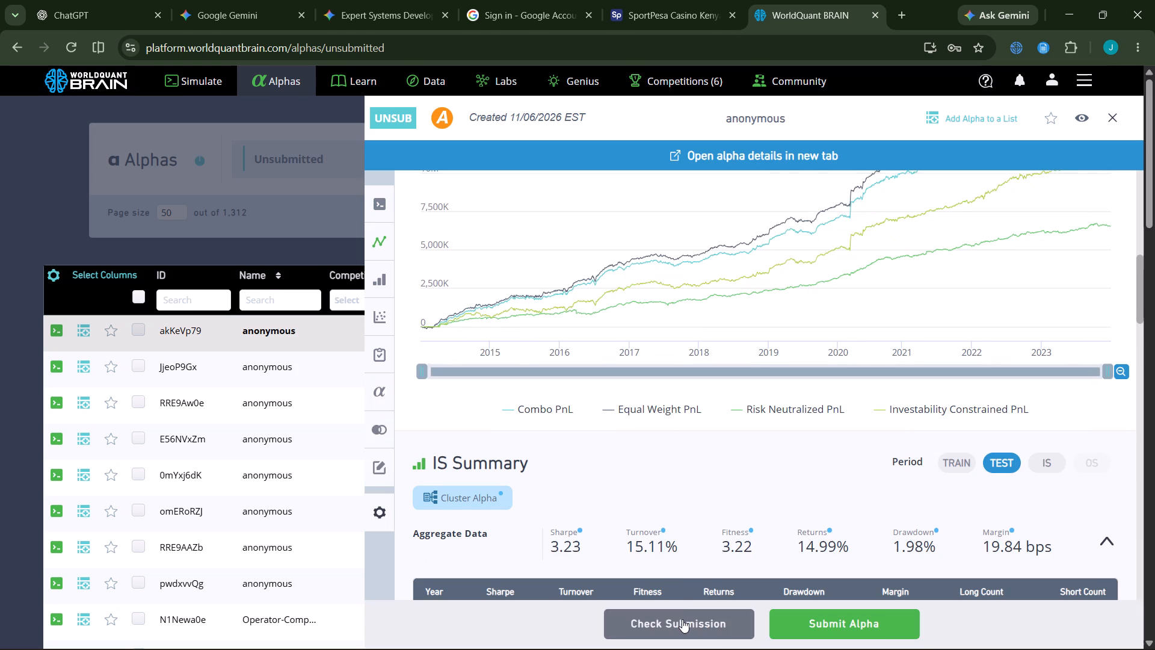
# Run the production and self correlation checks for akKeVp79 and expand the warning in its IS testing status.
pyautogui.scroll(-20, 683, 547)
pyautogui.scroll(-6, 683, 547)
pyautogui.scroll(20, 683, 547)
pyautogui.scroll(20, 683, 547)
pyautogui.scroll(20, 683, 547)
pyautogui.scroll(-18, 683, 547)
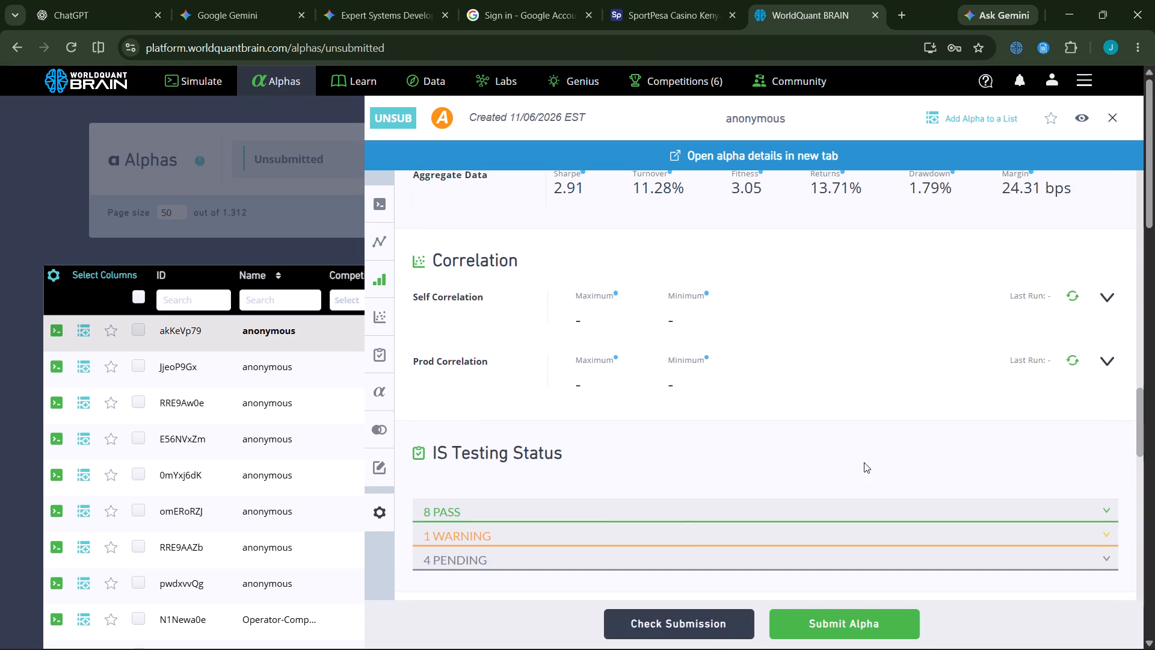
pyautogui.click(1071, 359)
pyautogui.click(785, 528)
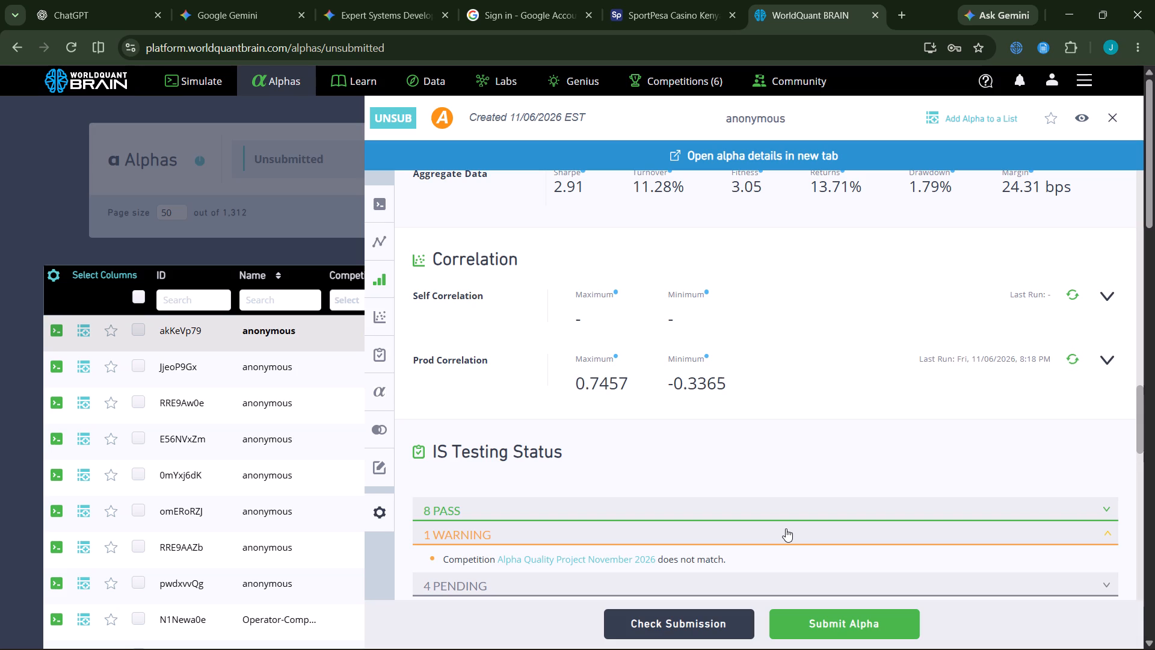
pyautogui.scroll(1, 724, 444)
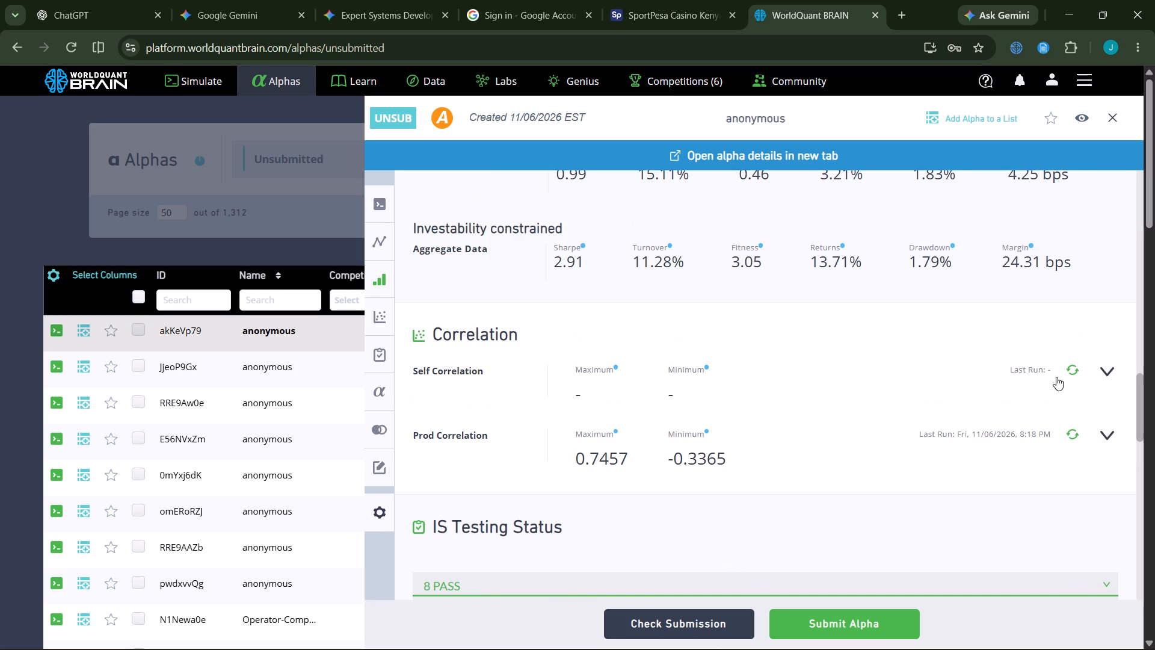
pyautogui.click(1067, 373)
# Examine the yearly IS summary and the PnL chart of akKeVp79.
pyautogui.scroll(16, 892, 376)
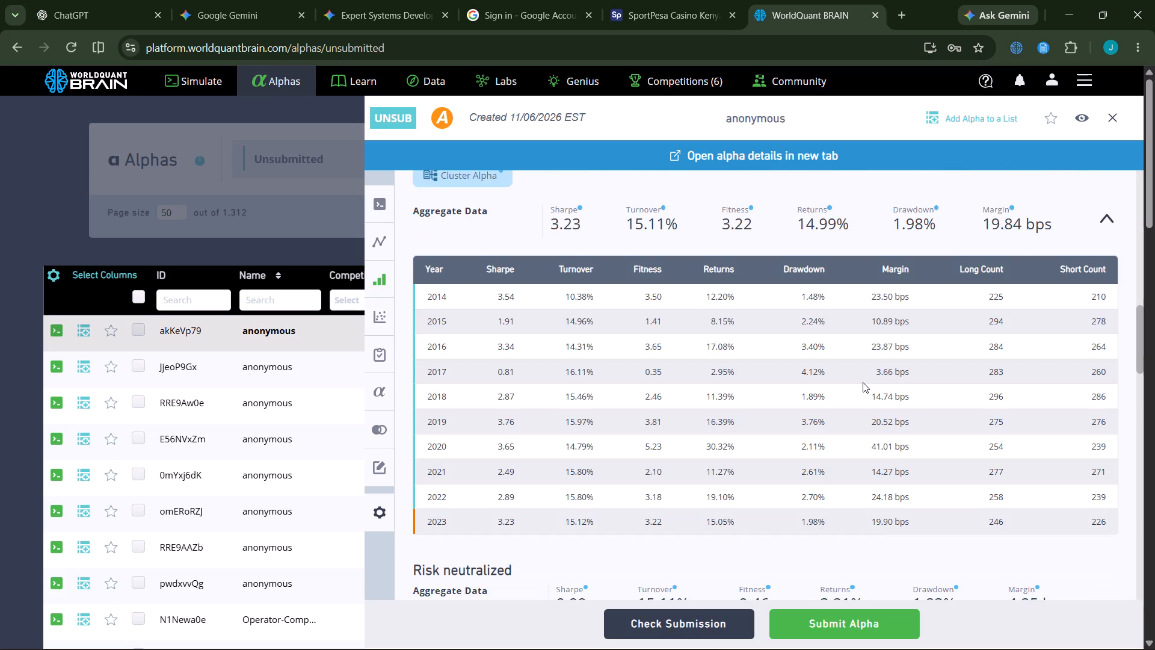
pyautogui.scroll(1, 863, 382)
pyautogui.scroll(-20, 863, 382)
pyautogui.scroll(-1, 863, 382)
pyautogui.scroll(7, 863, 382)
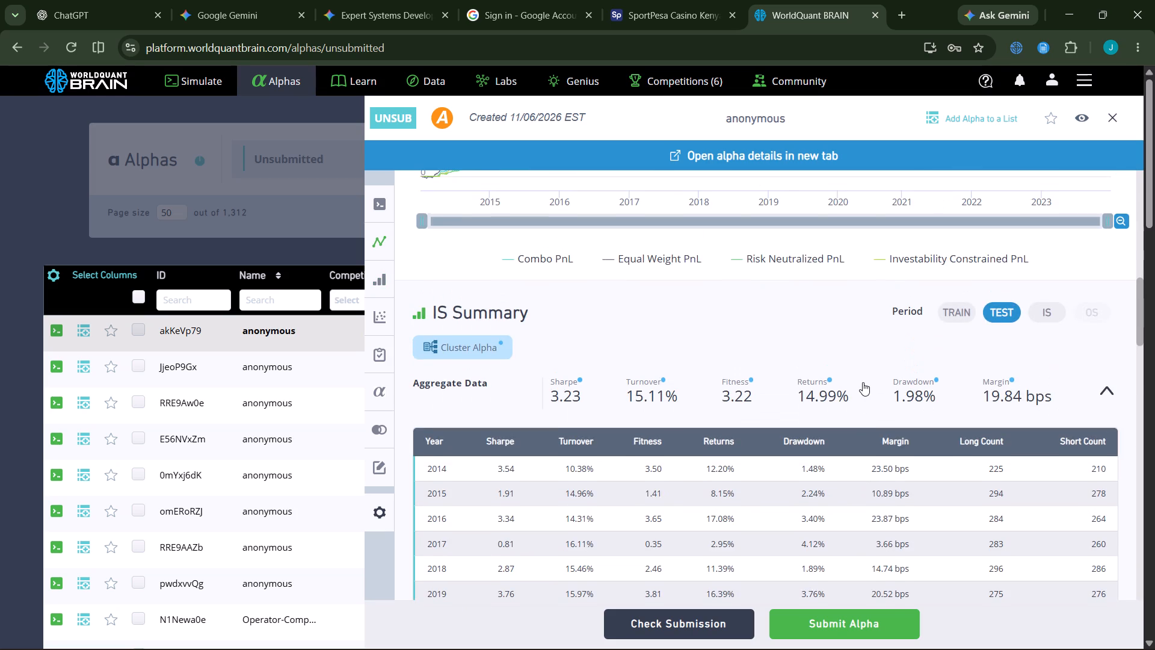
pyautogui.scroll(9, 863, 383)
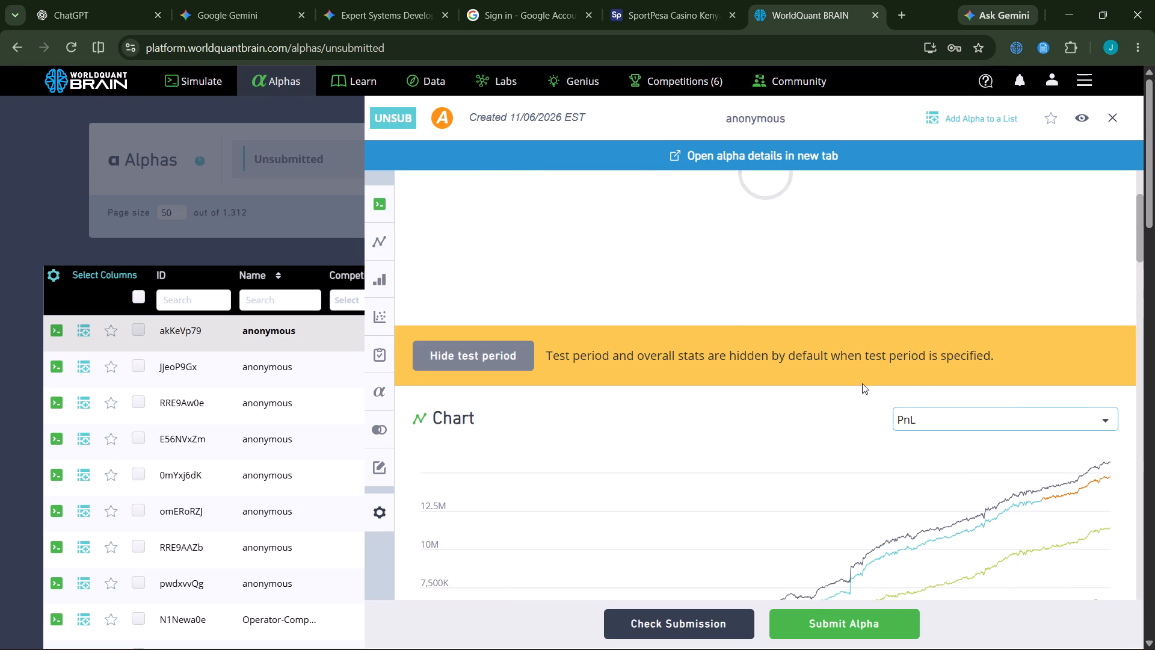
pyautogui.scroll(3, 862, 383)
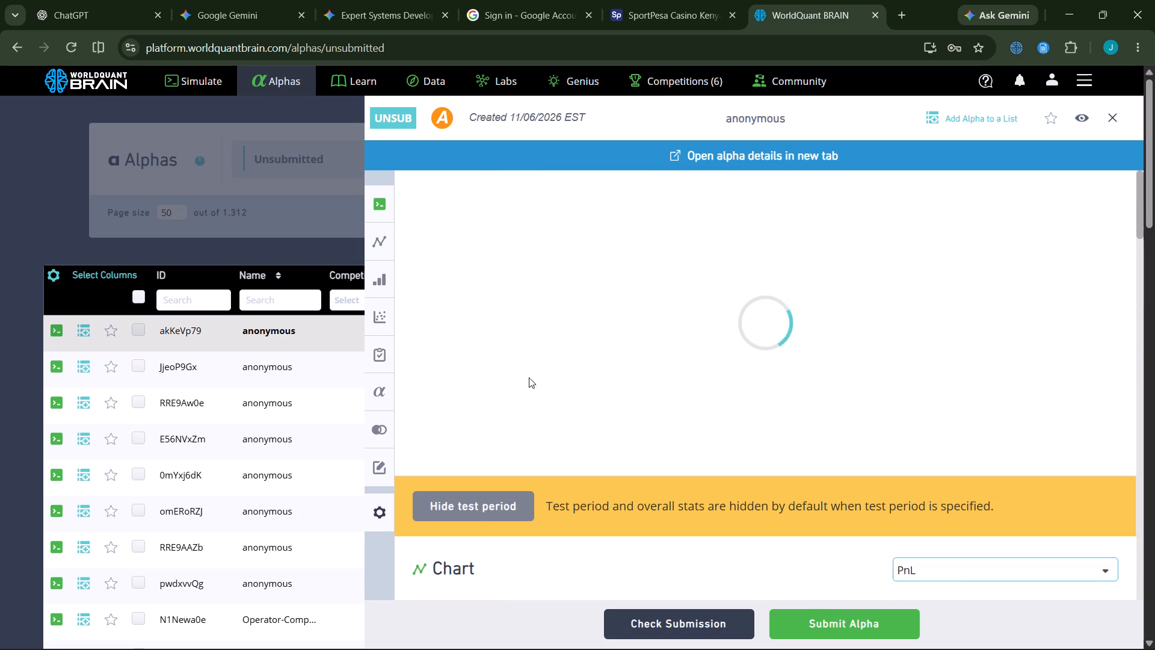
# Open super alpha JjeoP9Gx, reveal its hidden test period results and examine its yearly IS summary.
pyautogui.click(271, 362)
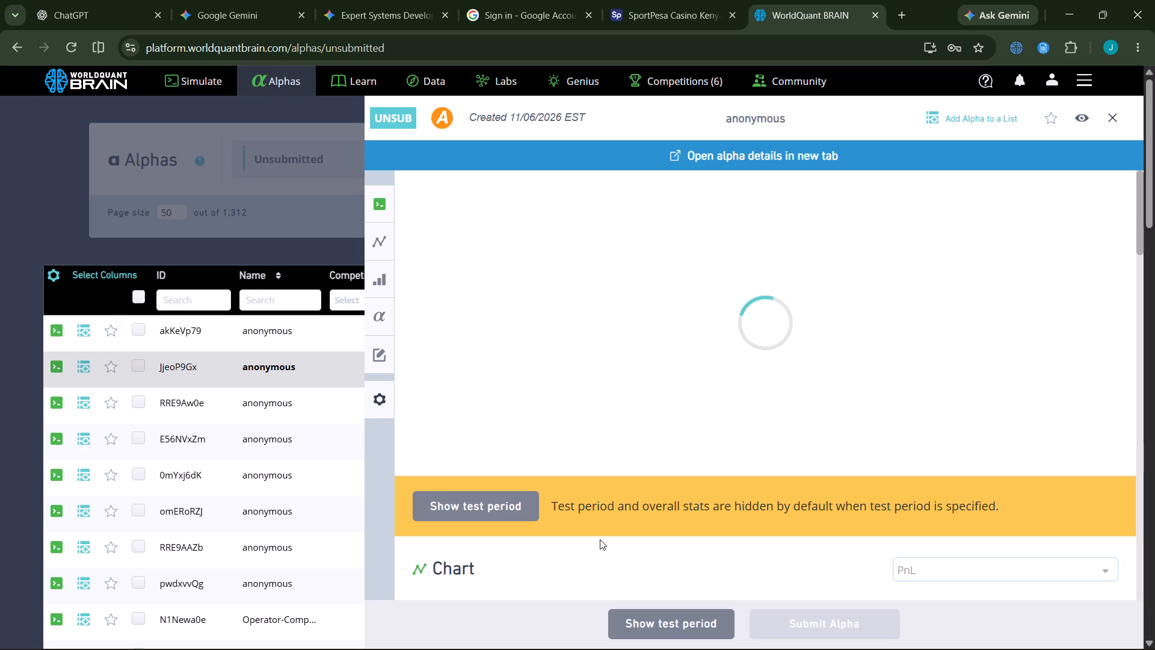
pyautogui.click(656, 624)
pyautogui.scroll(2, 686, 544)
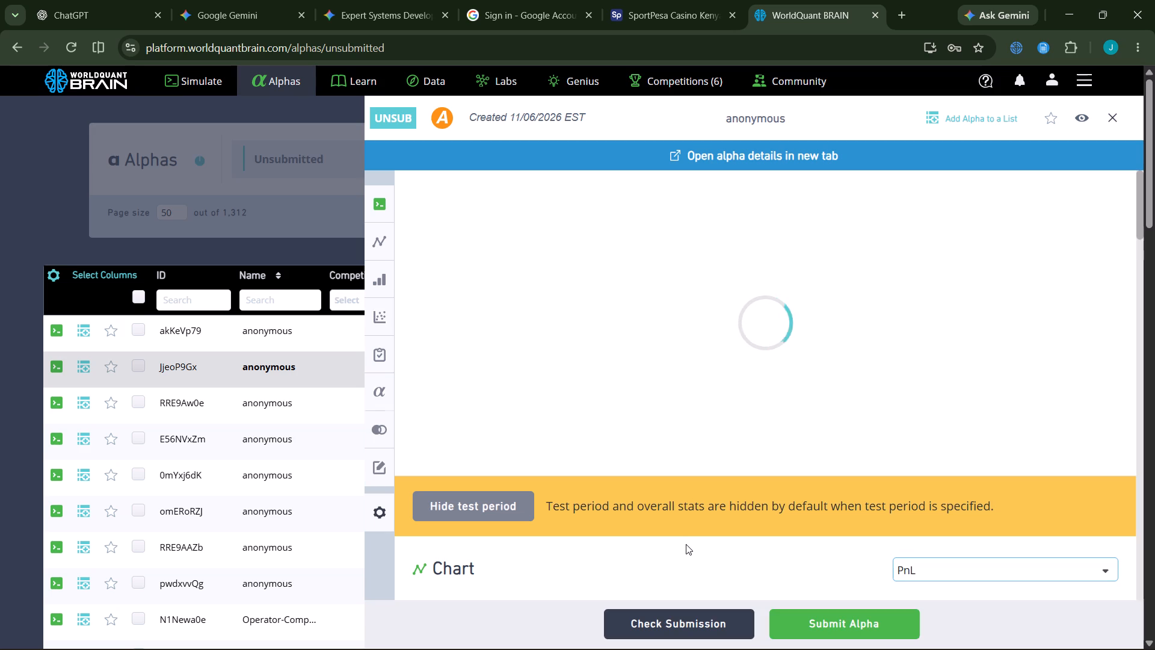
pyautogui.scroll(-3, 686, 544)
pyautogui.scroll(10, 686, 544)
pyautogui.scroll(-12, 686, 544)
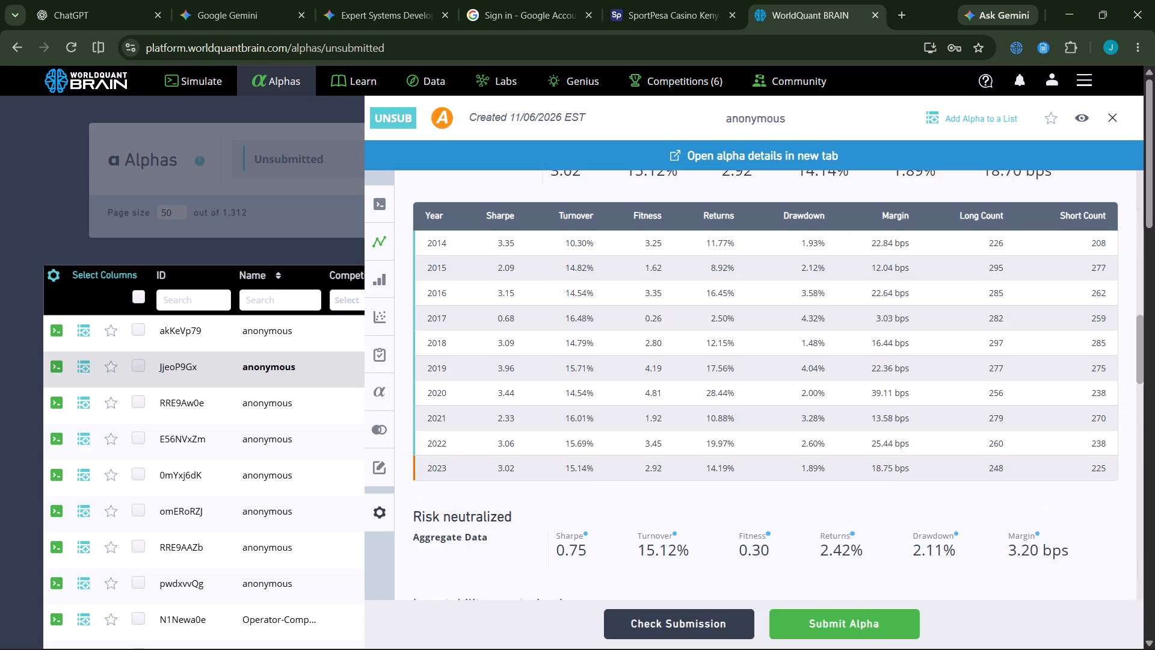
# Run the production correlation check for super alpha JjeoP9Gx.
pyautogui.scroll(-19, 686, 544)
pyautogui.scroll(20, 713, 516)
pyautogui.scroll(18, 713, 516)
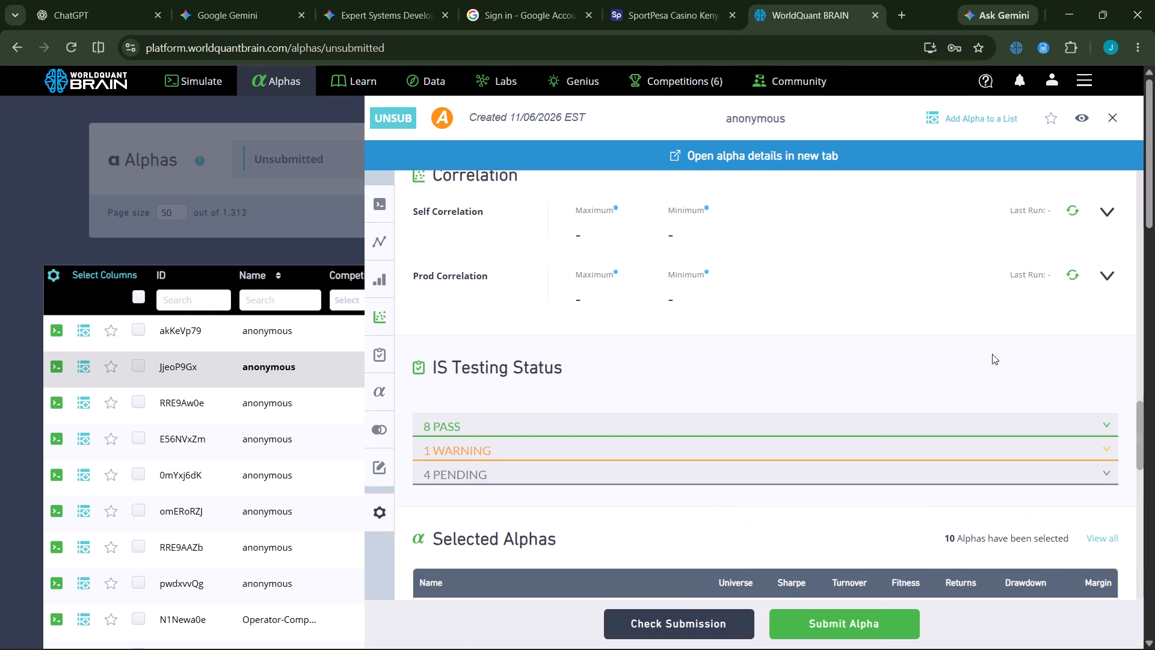
pyautogui.click(1065, 270)
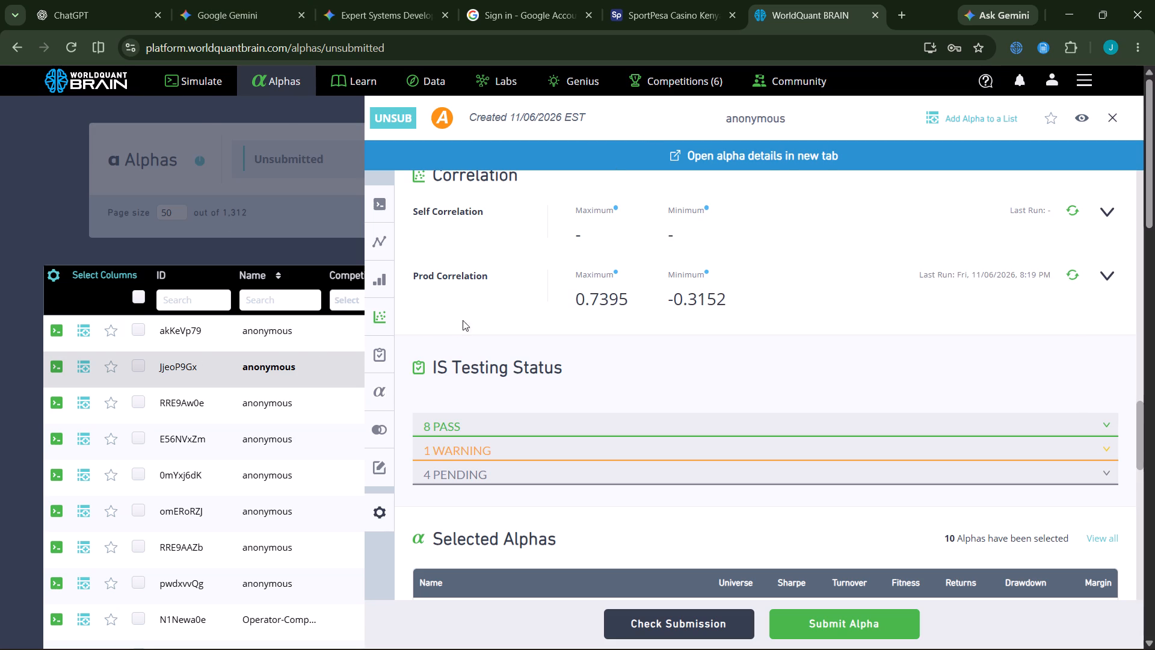
# Open super alpha RRE9Aw0e, reveal its hidden test period results and run its production correlation check.
pyautogui.click(307, 398)
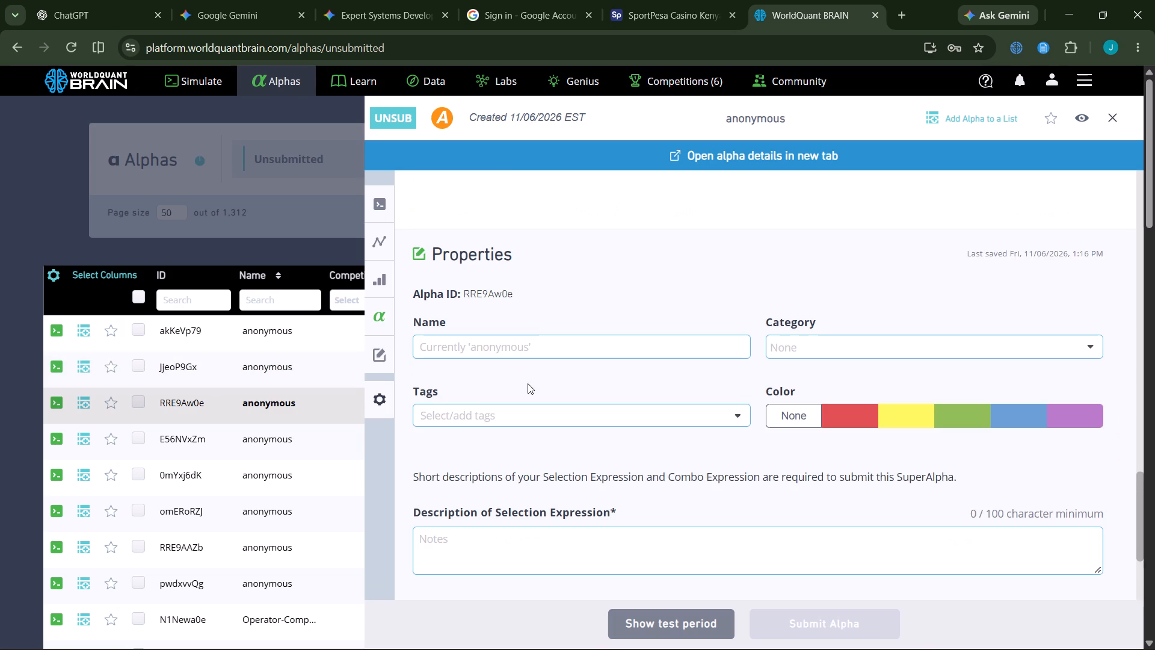
pyautogui.scroll(-7, 525, 391)
pyautogui.moveTo(674, 611); pyautogui.dragTo(676, 616)
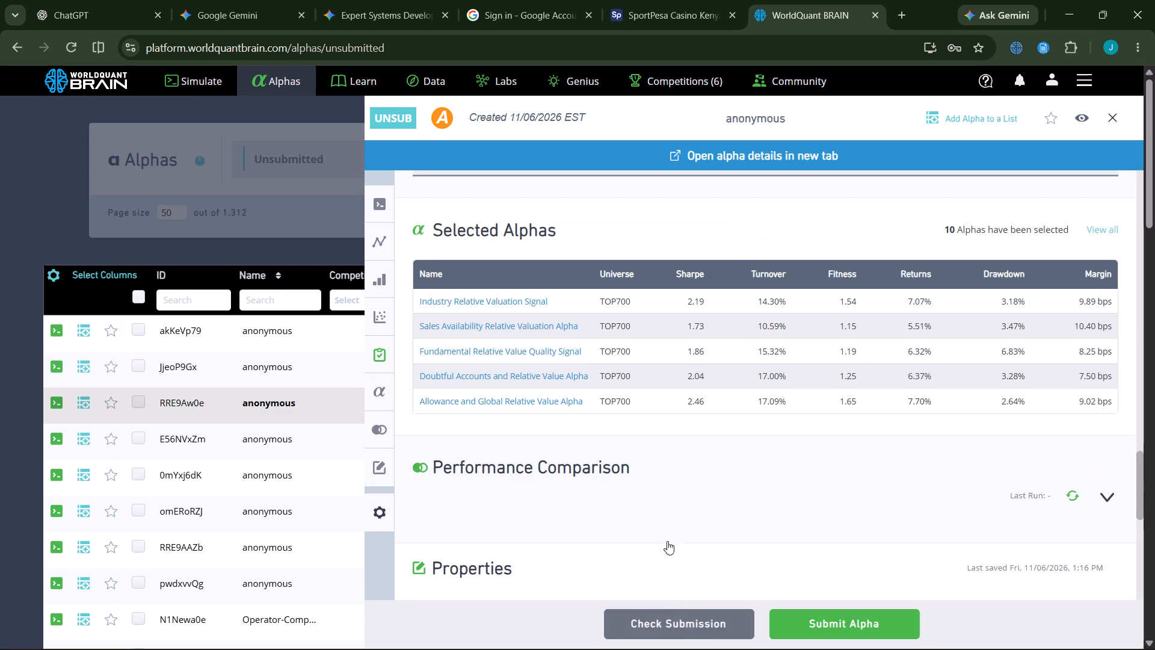
pyautogui.scroll(-3, 661, 522)
pyautogui.scroll(-14, 934, 377)
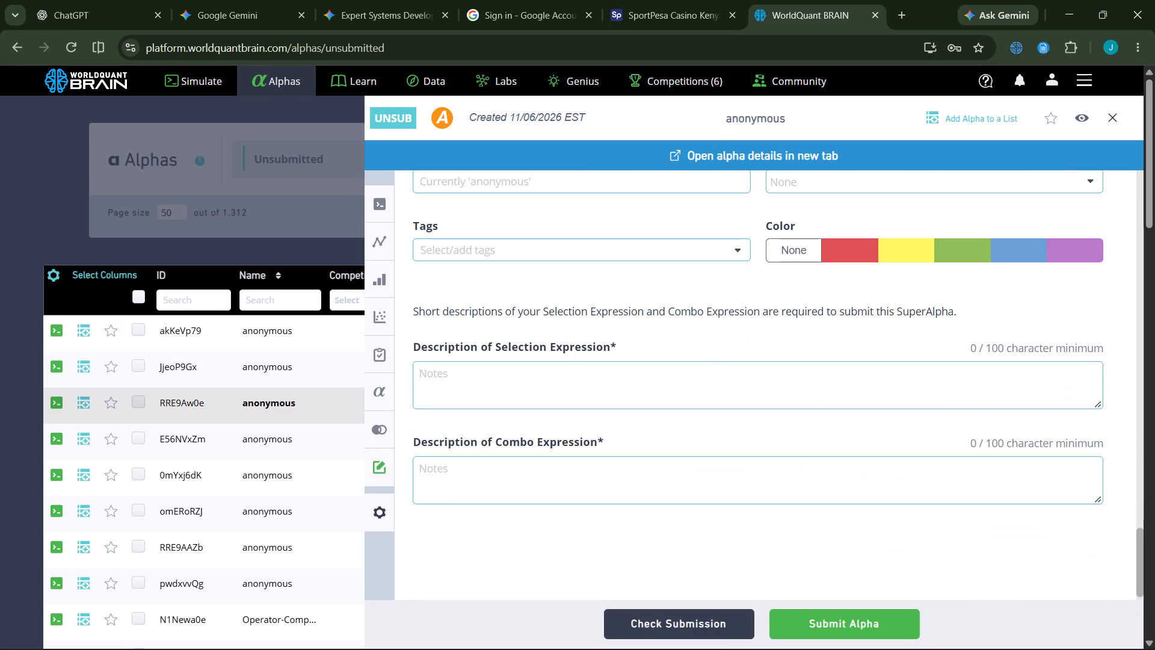
pyautogui.scroll(9, 934, 377)
pyautogui.click(908, 305)
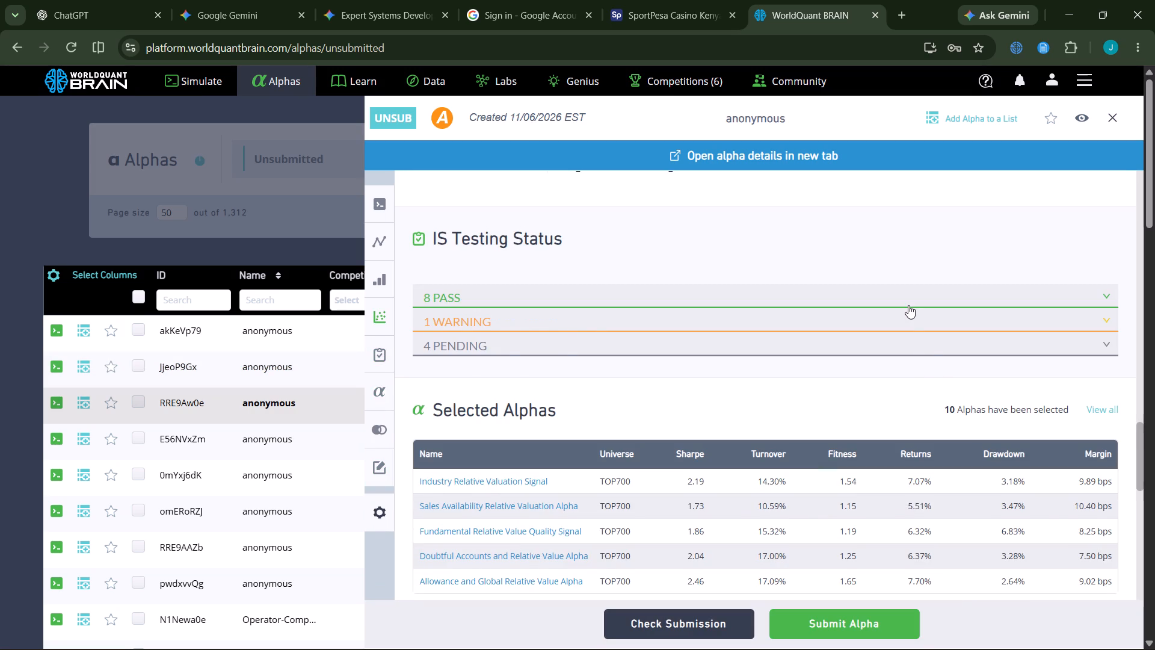
pyautogui.click(901, 315)
pyautogui.click(902, 303)
pyautogui.scroll(3, 1009, 292)
pyautogui.click(1070, 368)
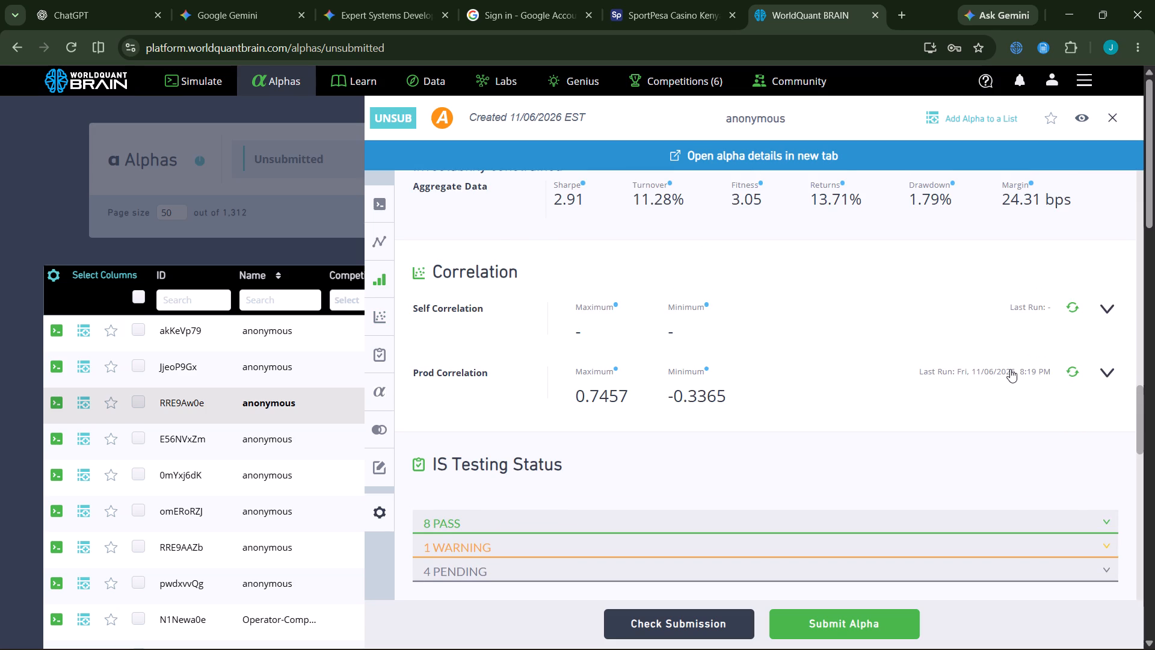
# Open super alpha E56NVxZm, reveal its test period results and run its production correlation check.
pyautogui.click(280, 445)
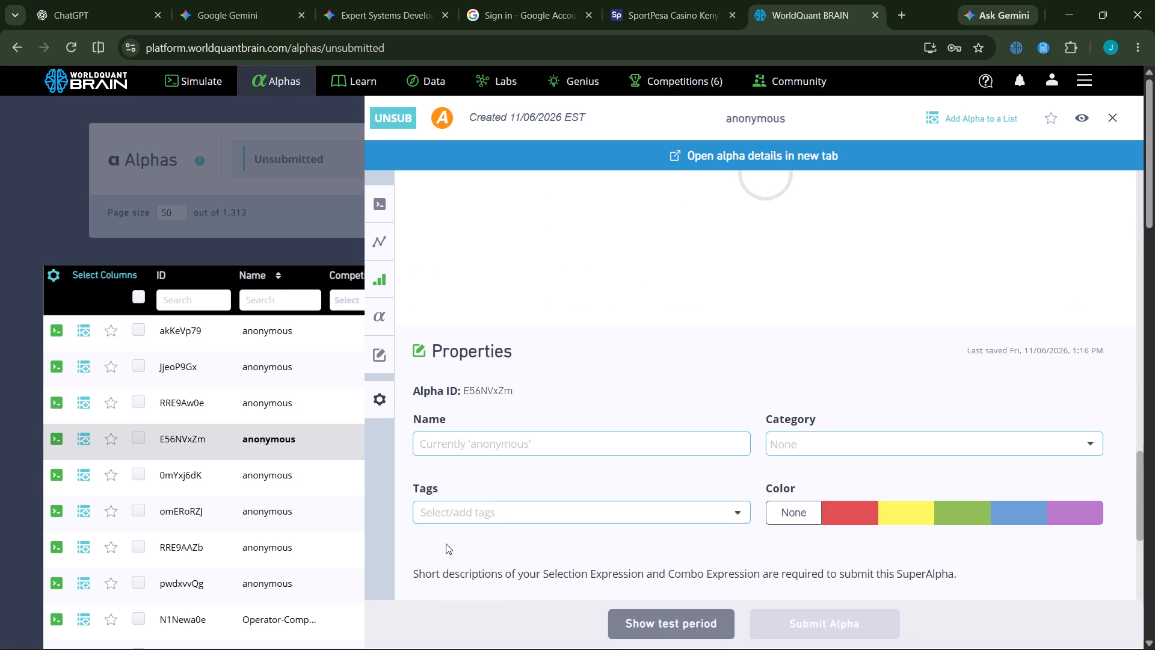
pyautogui.click(645, 622)
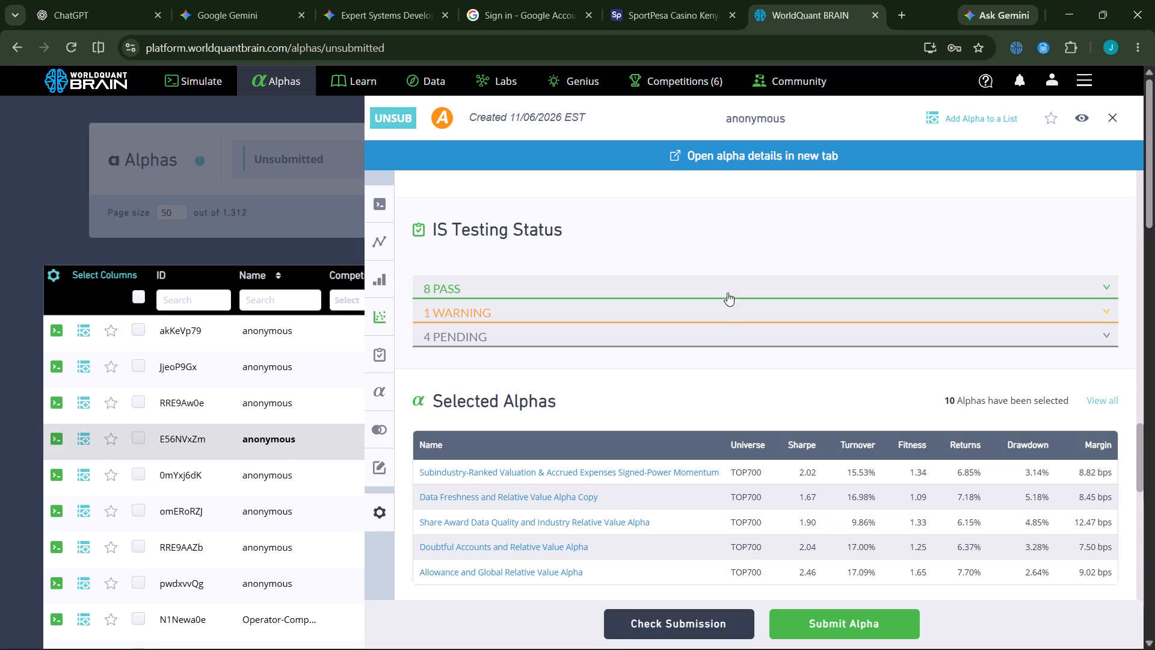
pyautogui.scroll(8, 727, 292)
pyautogui.scroll(-19, 730, 299)
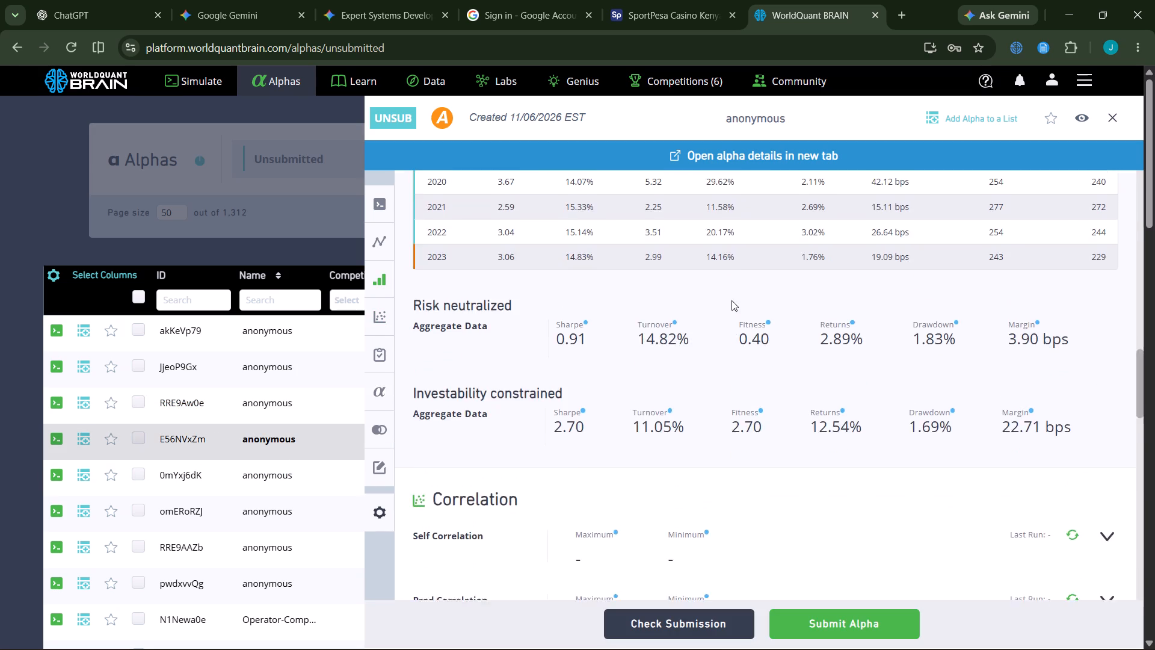
pyautogui.scroll(16, 733, 303)
pyautogui.scroll(-1, 733, 312)
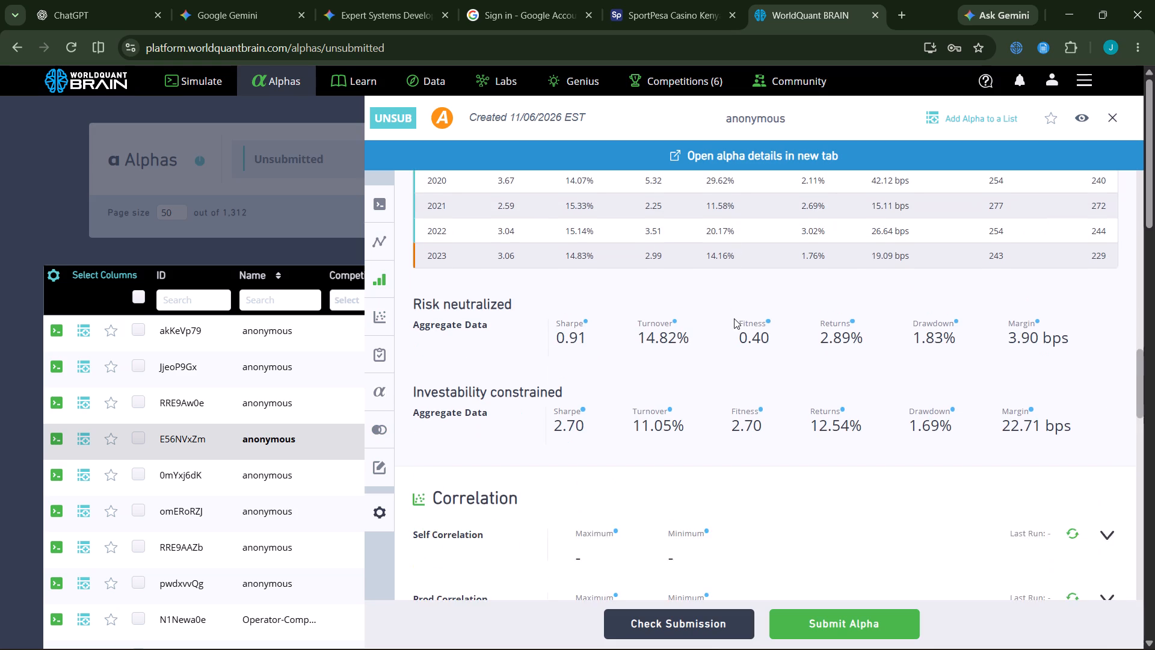
pyautogui.scroll(-1, 734, 318)
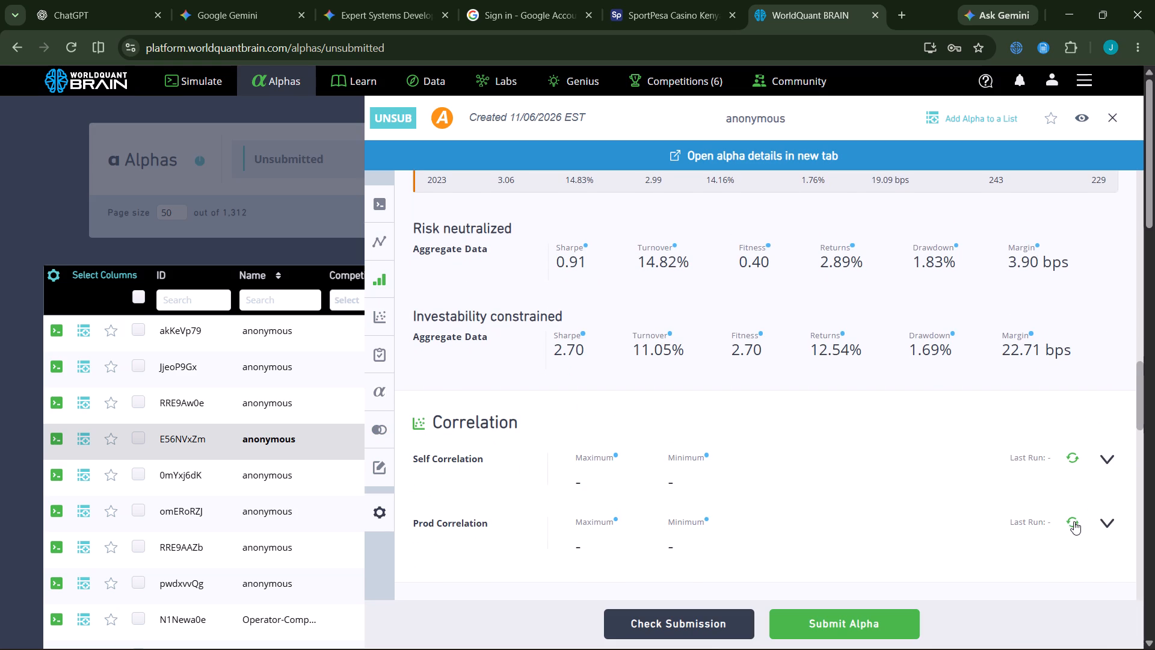
pyautogui.click(1073, 521)
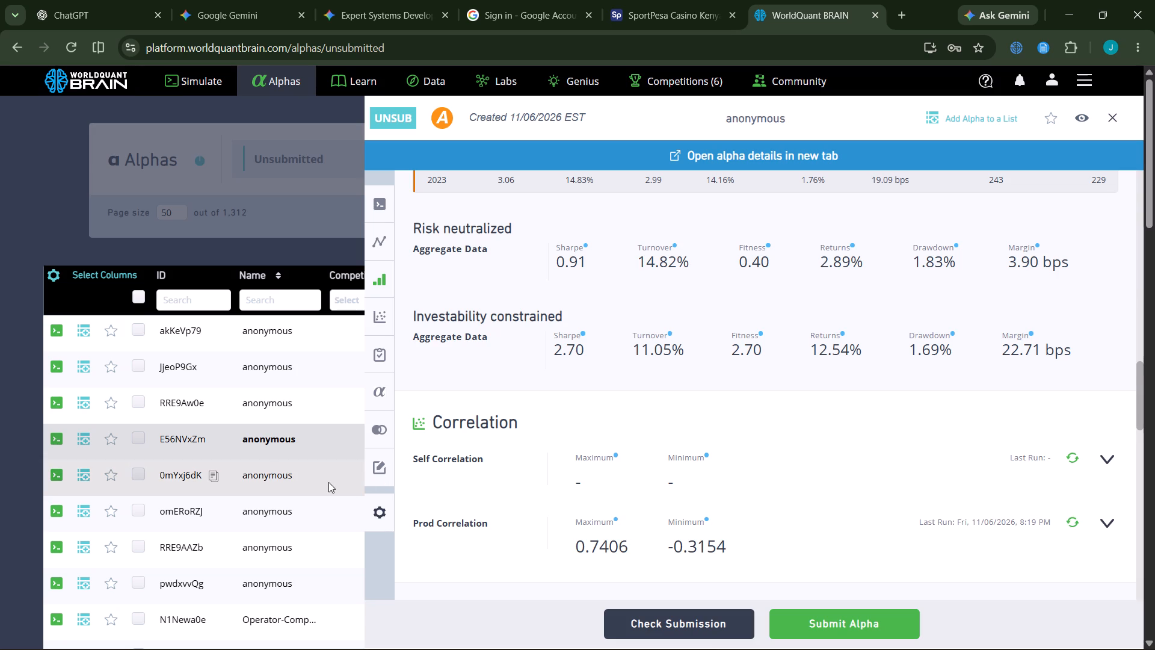
# Open super alpha 0mYxj6dK, reveal its test period results and run its production correlation check.
pyautogui.click(298, 480)
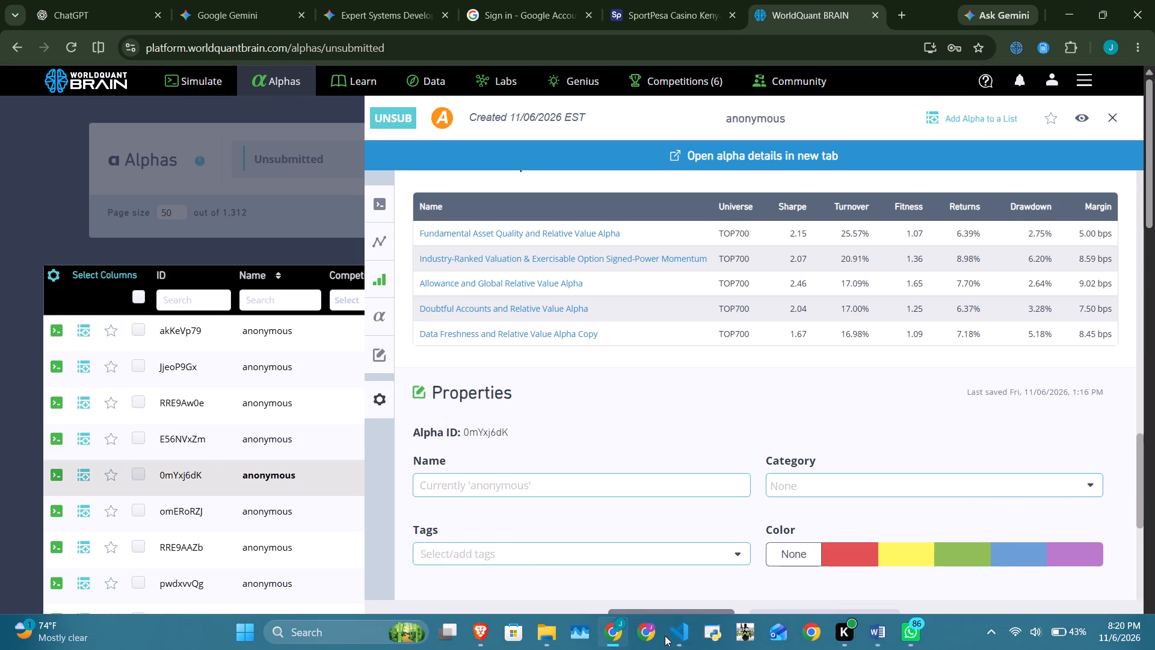
pyautogui.click(669, 622)
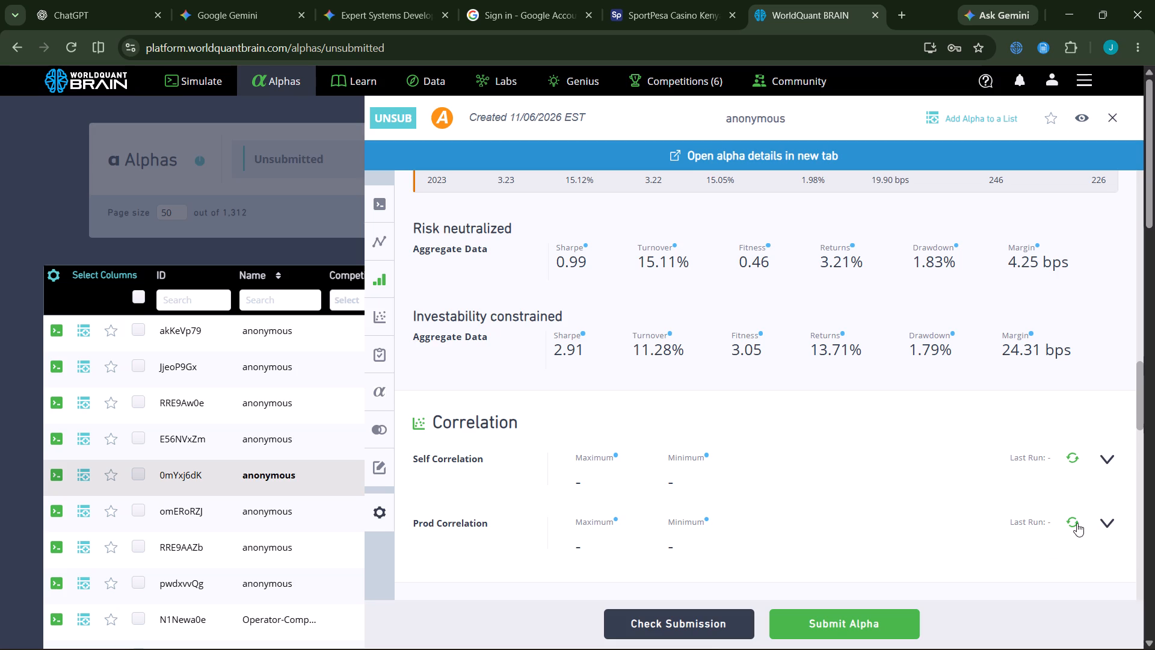
pyautogui.click(1074, 520)
# Open super alpha RRE9AAZb, reveal its test period results and try to run its production correlation check.
pyautogui.click(271, 555)
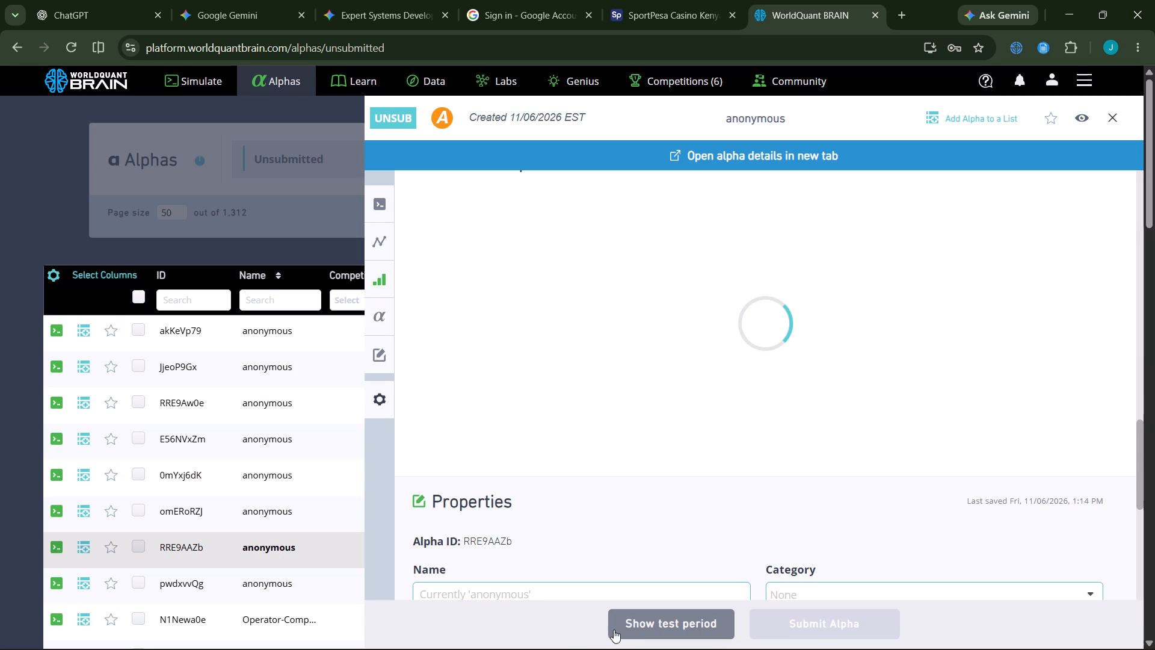
pyautogui.click(626, 630)
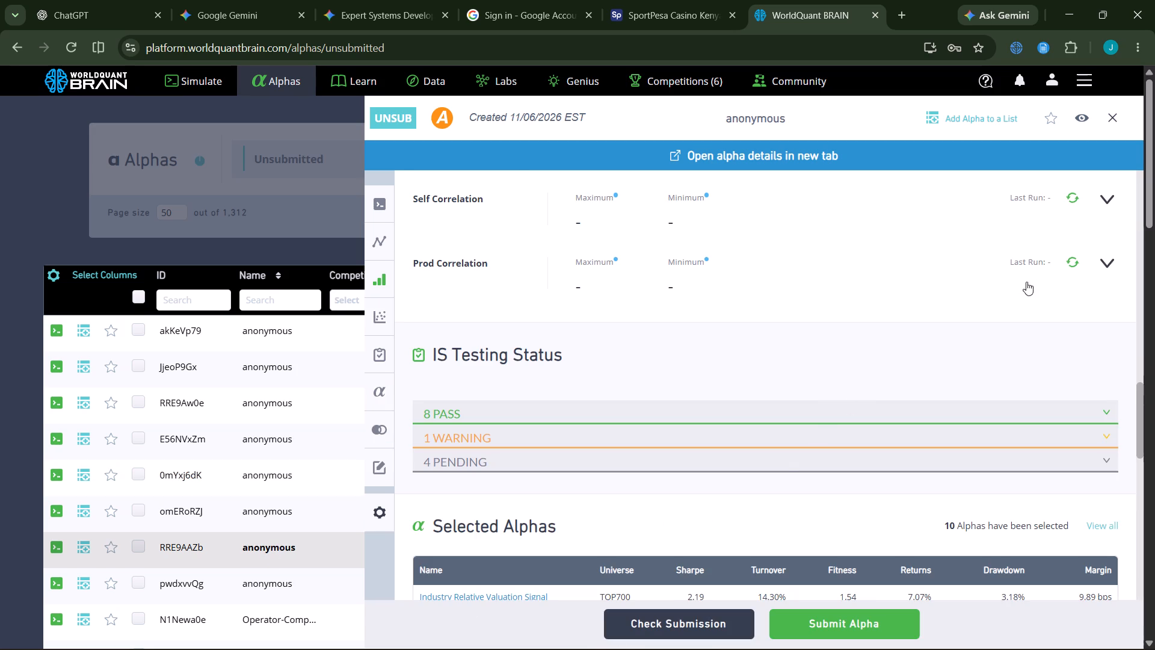
pyautogui.scroll(1, 875, 350)
pyautogui.scroll(-1, 875, 352)
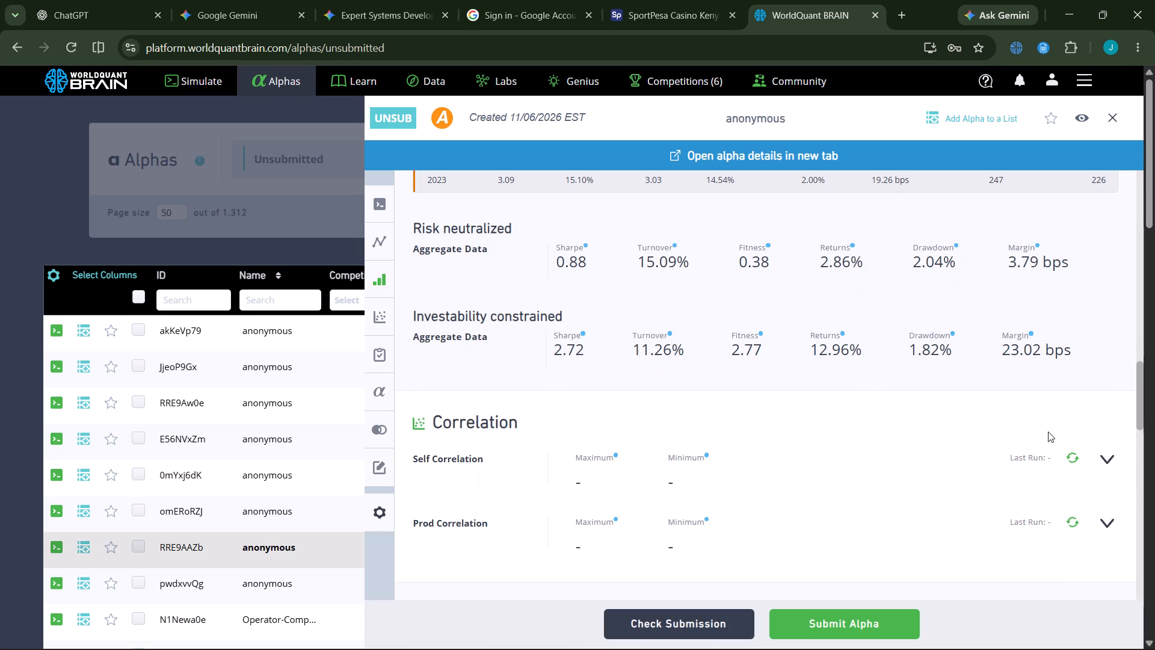
pyautogui.moveTo(1074, 521); pyautogui.dragTo(1068, 522)
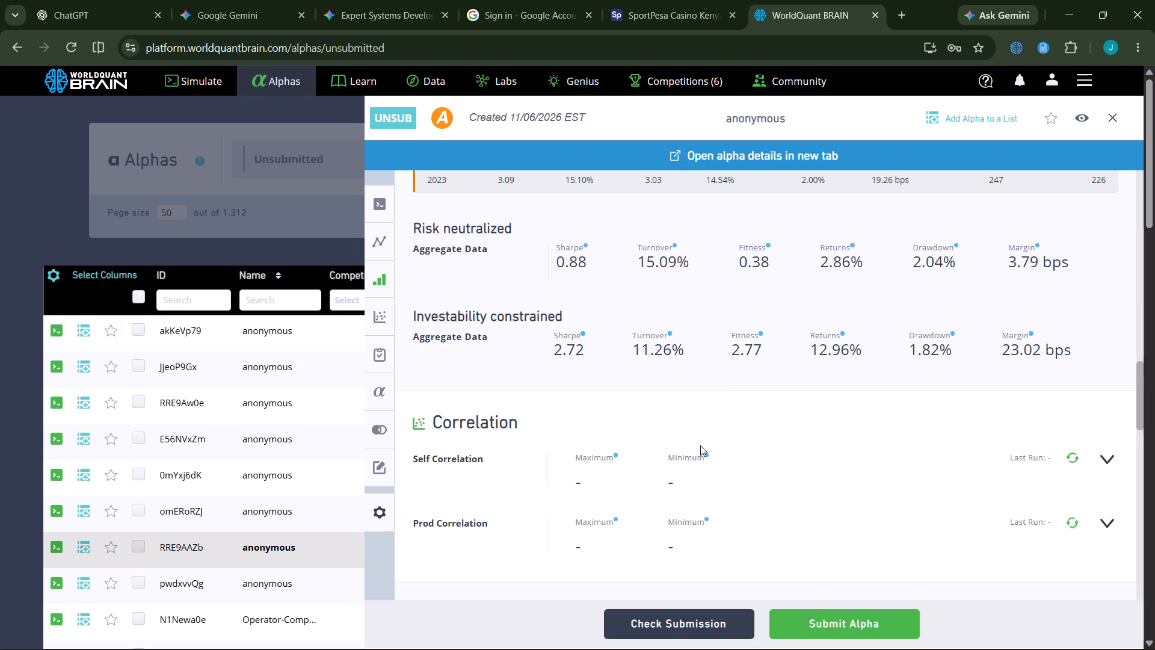
# Look over the code and chart sections of RRE9AAZb and reload the unsubmitted alphas page.
pyautogui.scroll(20, 737, 451)
pyautogui.scroll(19, 737, 451)
pyautogui.scroll(12, 822, 388)
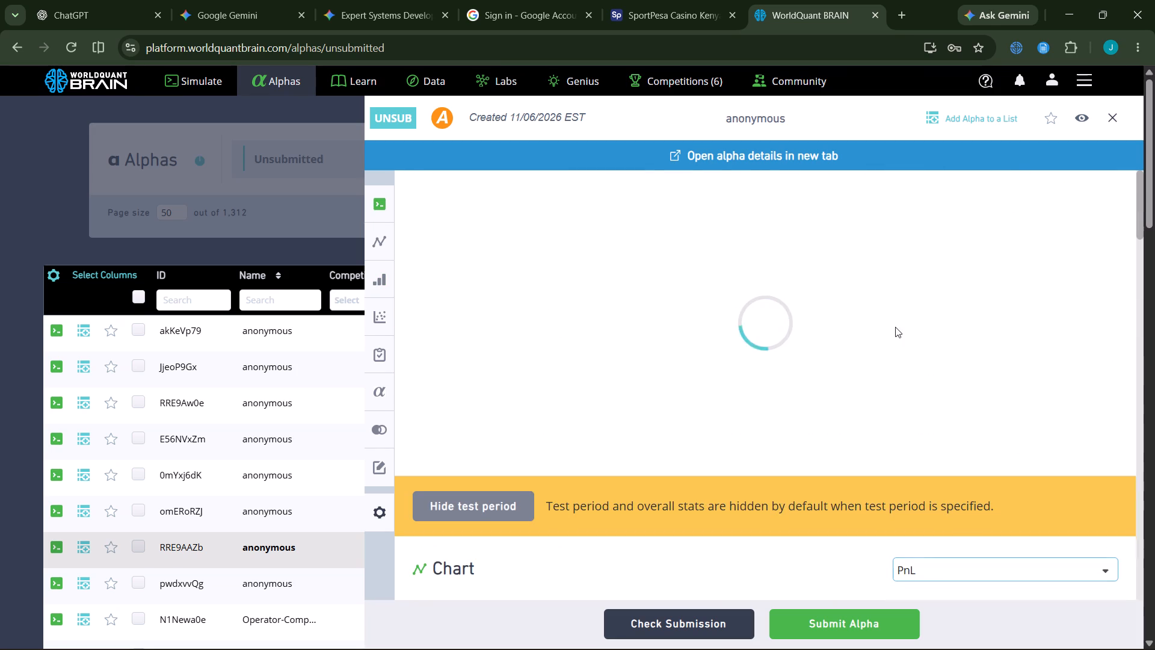
pyautogui.scroll(-6, 892, 328)
pyautogui.scroll(20, 889, 333)
pyautogui.scroll(1, 889, 333)
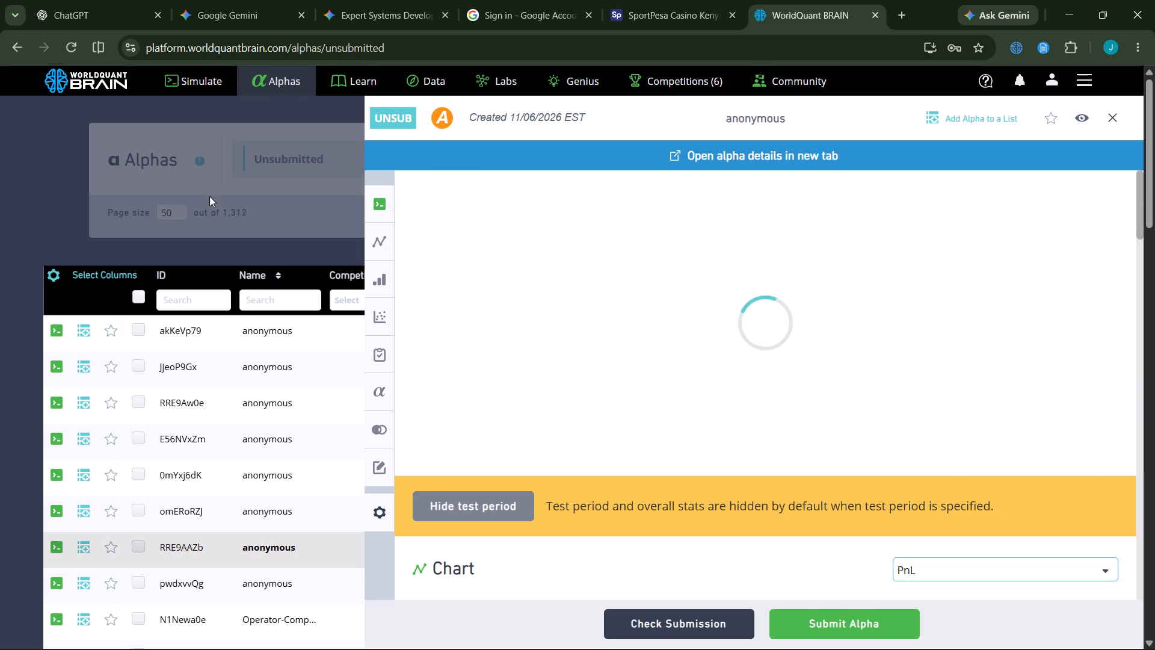
pyautogui.click(64, 47)
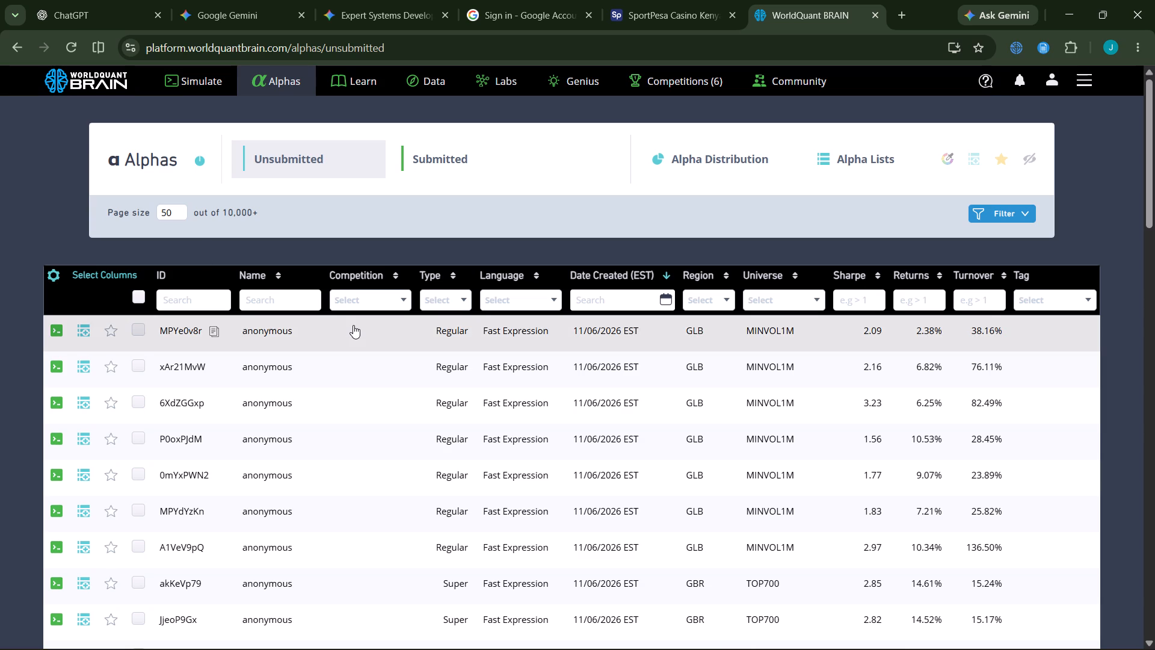
# Return to the Simulation 2 alpha and examine its PnL chart and yearly risk-neutralized and regional statistics.
pyautogui.click(183, 85)
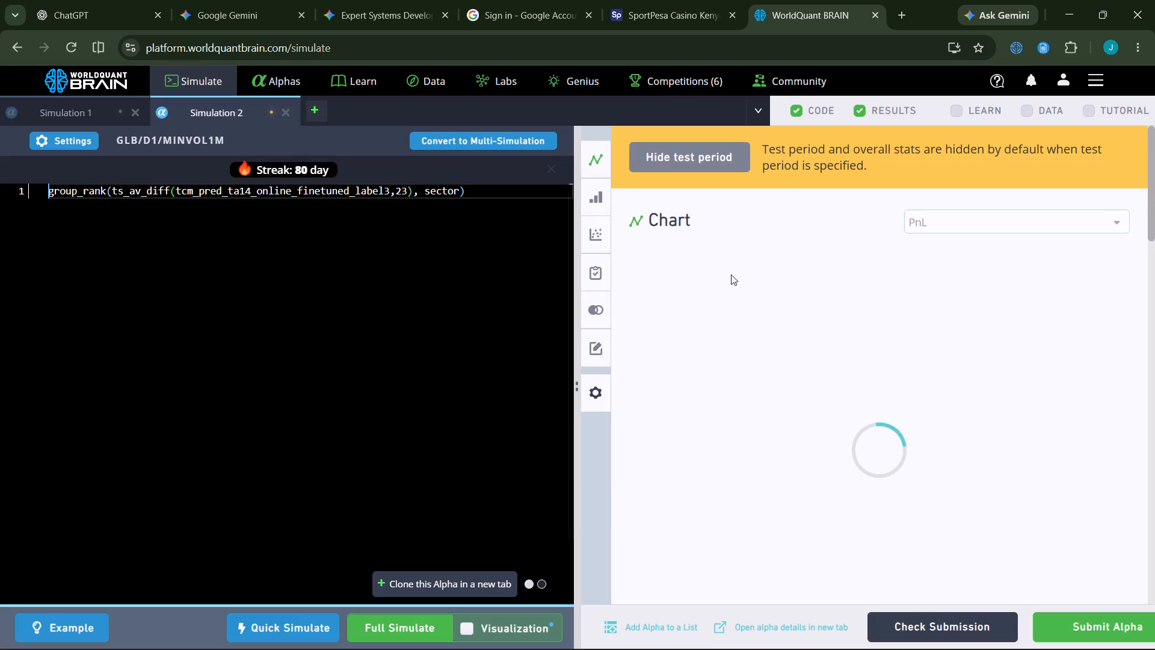
pyautogui.scroll(-8, 939, 305)
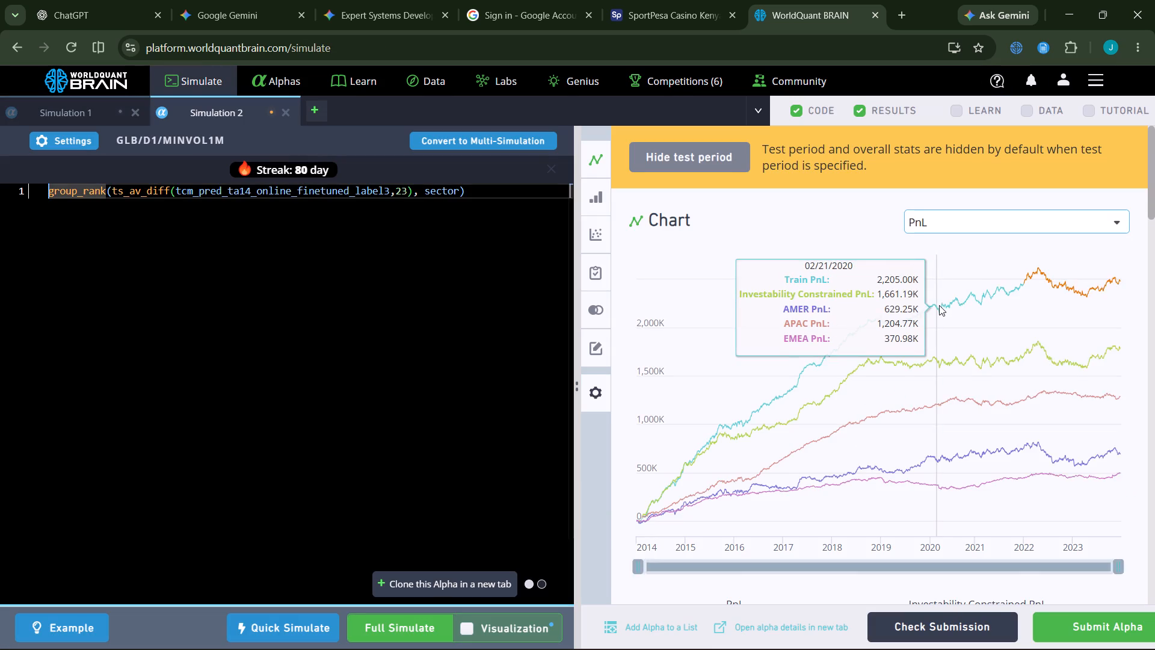
pyautogui.scroll(-20, 939, 305)
pyautogui.scroll(-17, 939, 305)
pyautogui.scroll(6, 939, 305)
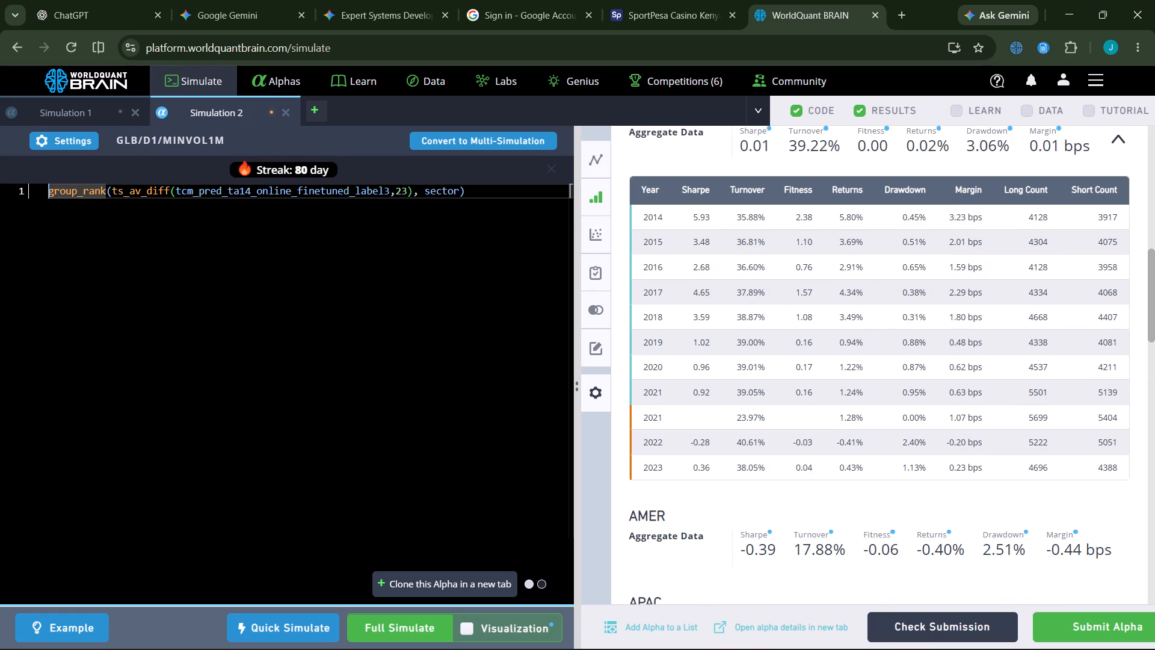
# Replace the ts_av_diff operator with ts_zscore in the Simulation 2 expression and run a full simulation.
pyautogui.moveTo(168, 194); pyautogui.dragTo(135, 187)
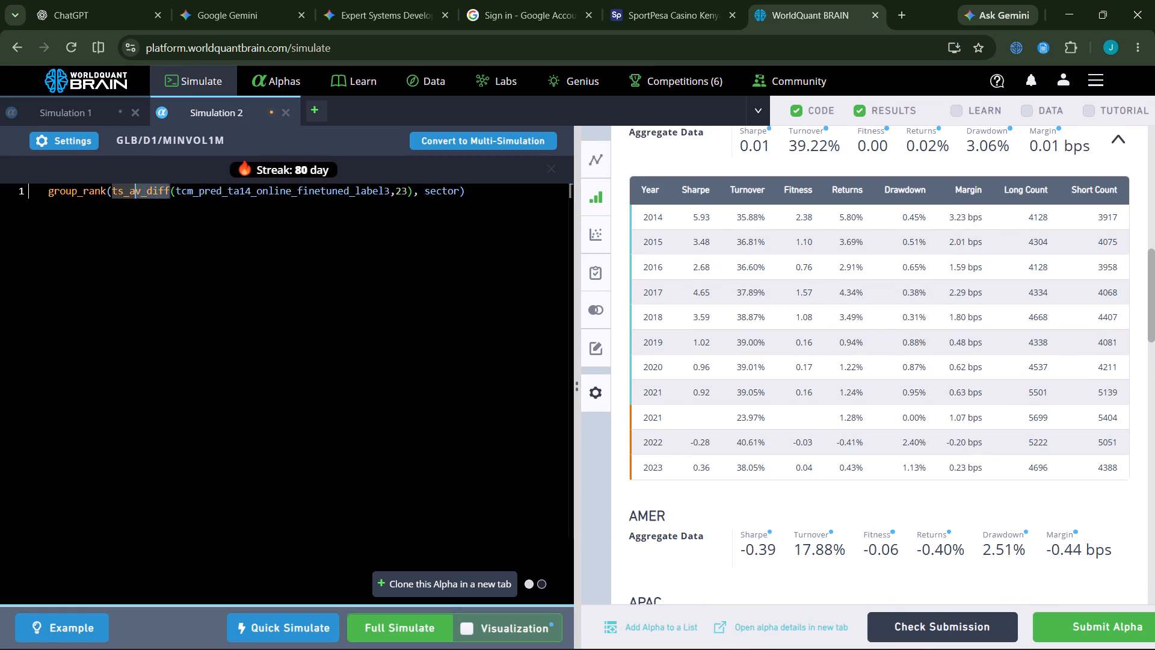
pyautogui.moveTo(135, 187); pyautogui.dragTo(128, 192)
pyautogui.write('zs')
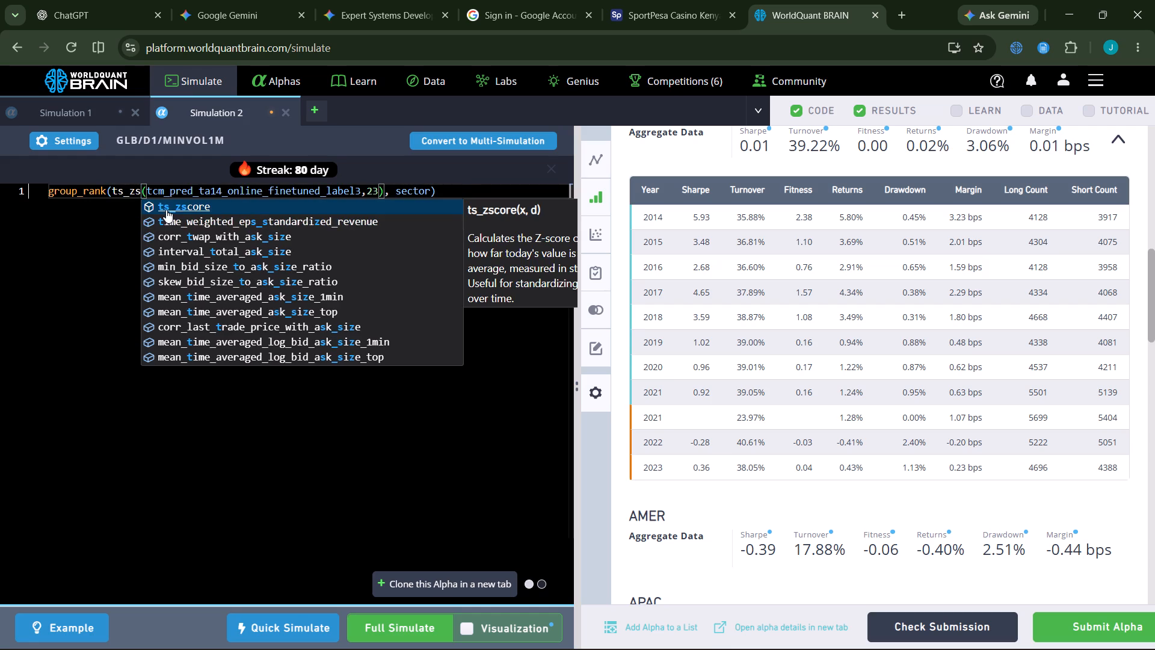
pyautogui.click(166, 209)
pyautogui.click(398, 622)
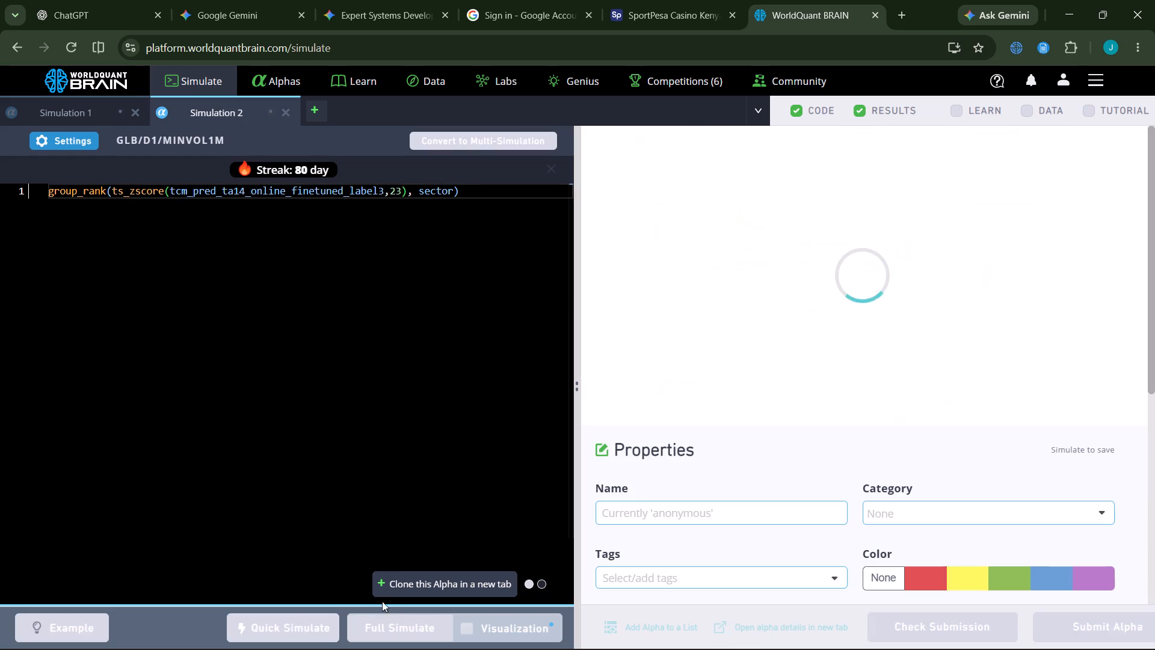
pyautogui.scroll(1, 372, 593)
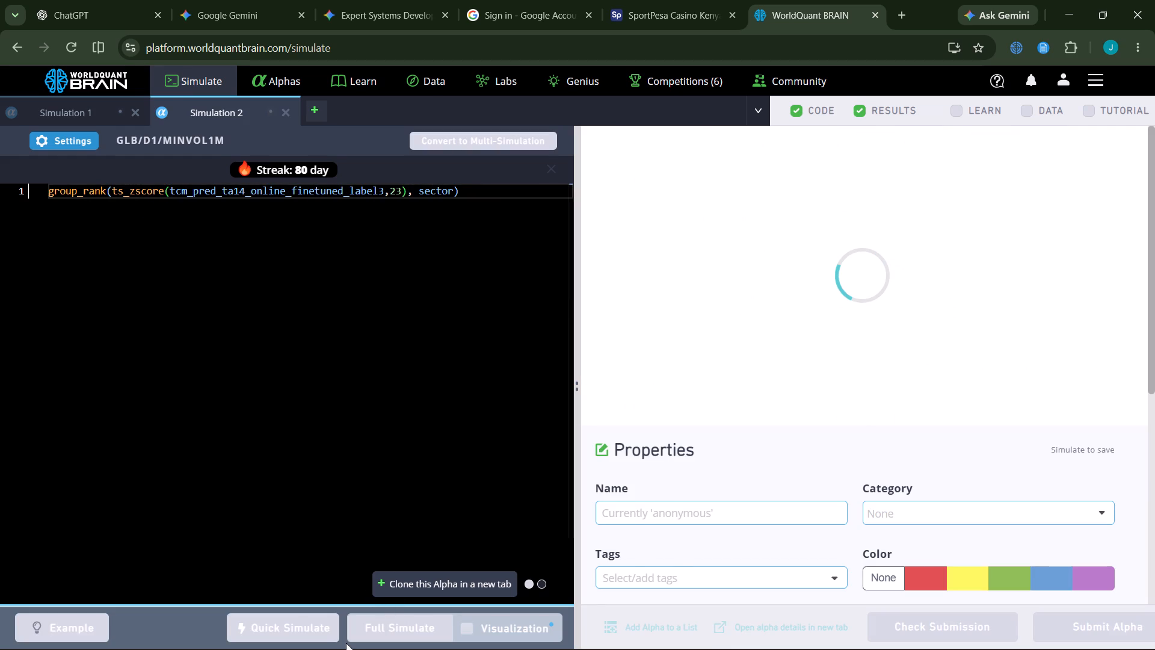
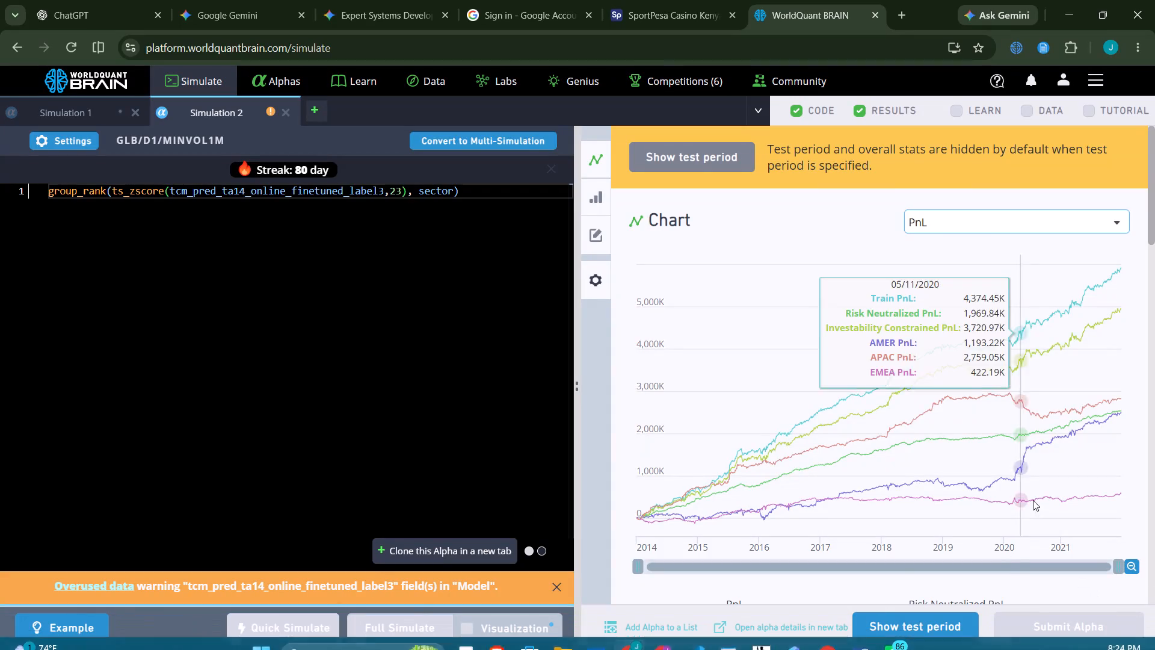
# Reveal the test period results of the ts_zscore alpha, review its yearly and regional statistics, and run its production correlation check.
pyautogui.click(919, 615)
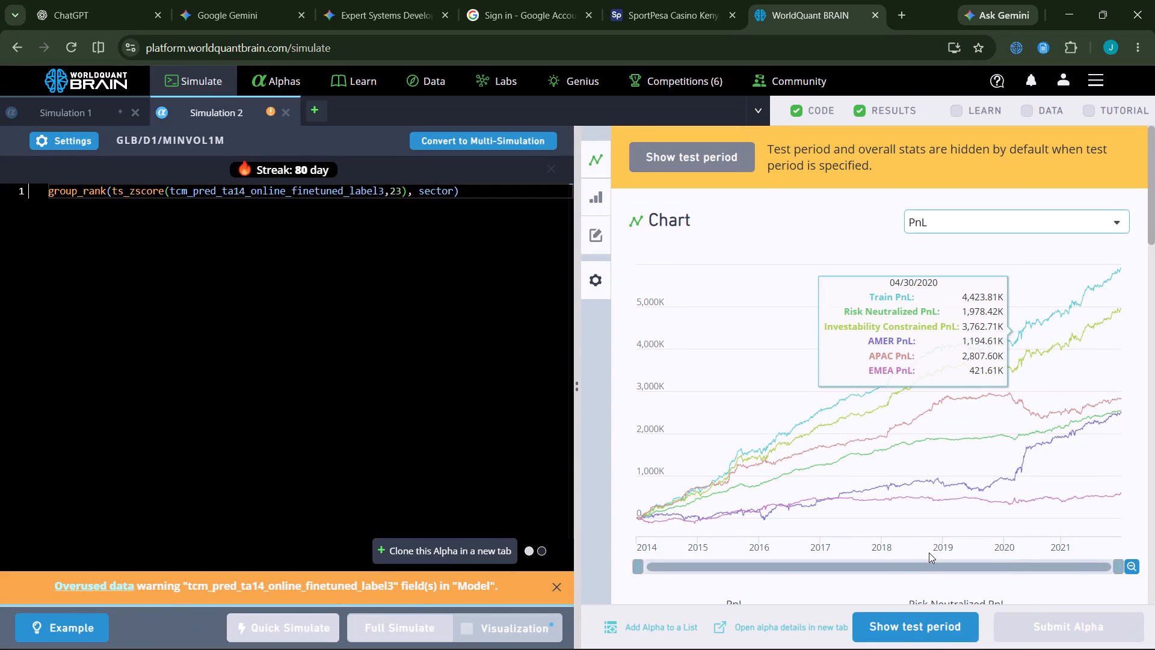
pyautogui.scroll(-3, 929, 552)
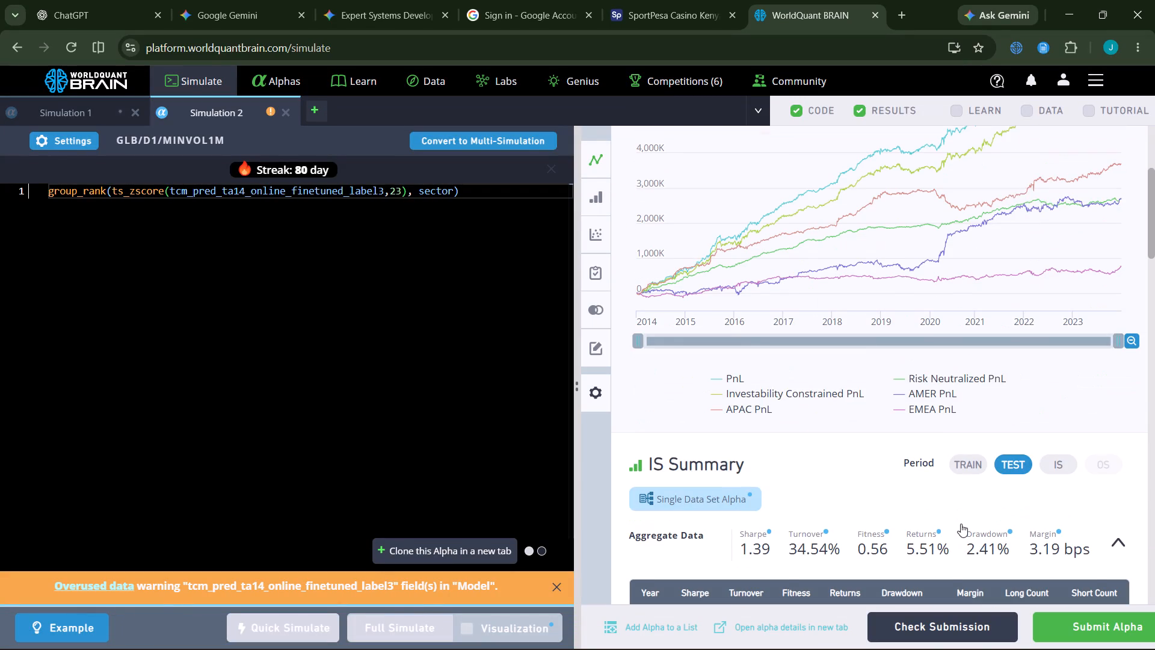
pyautogui.scroll(-1, 987, 477)
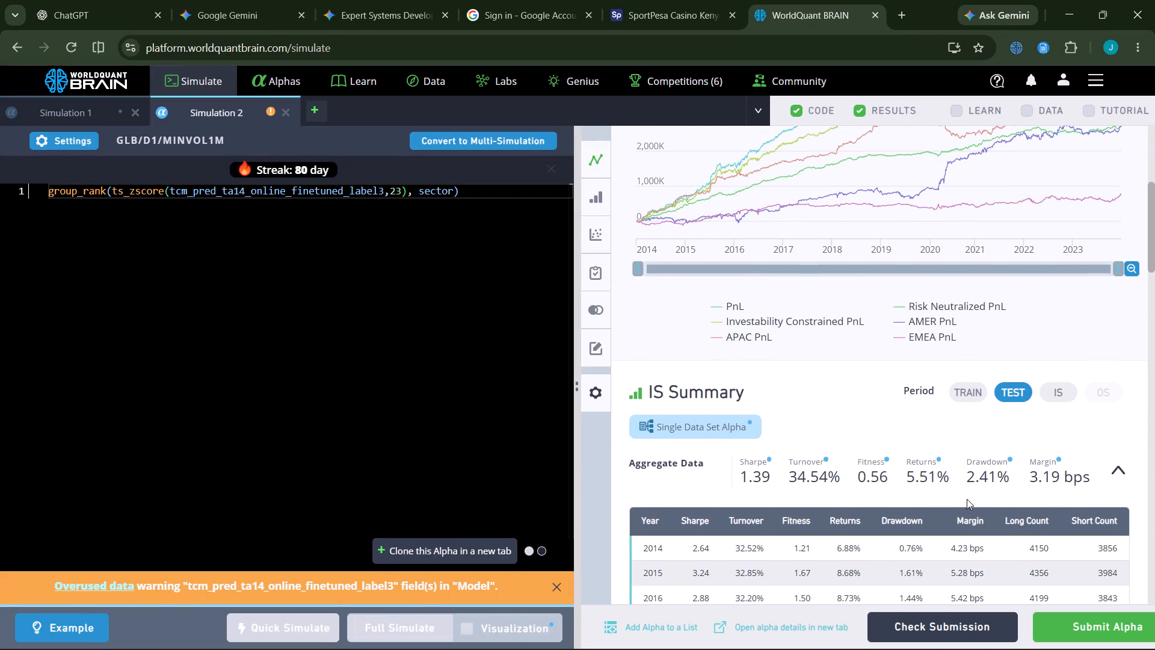
pyautogui.scroll(-13, 979, 501)
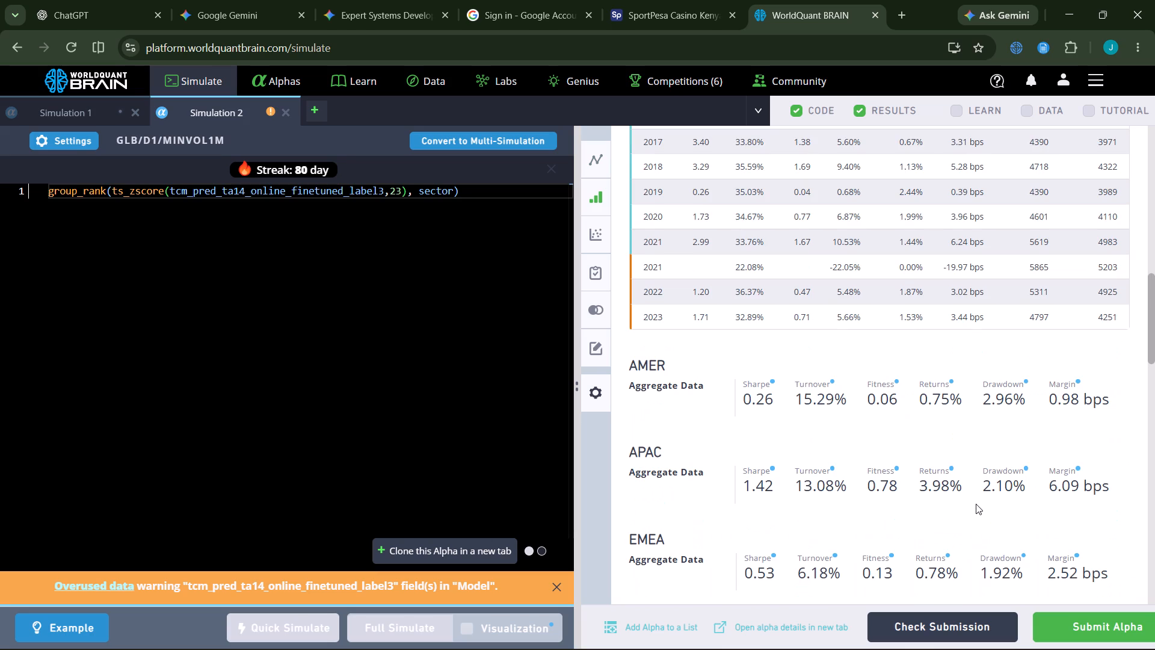
pyautogui.scroll(-5, 966, 513)
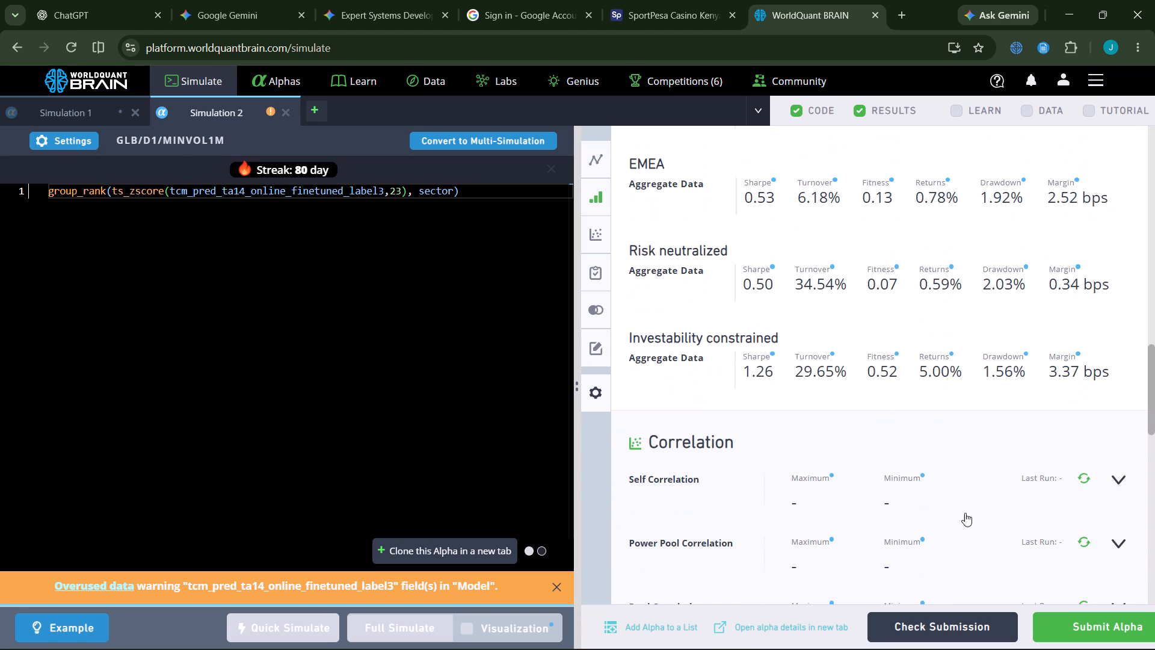
pyautogui.scroll(-3, 965, 513)
pyautogui.click(1083, 377)
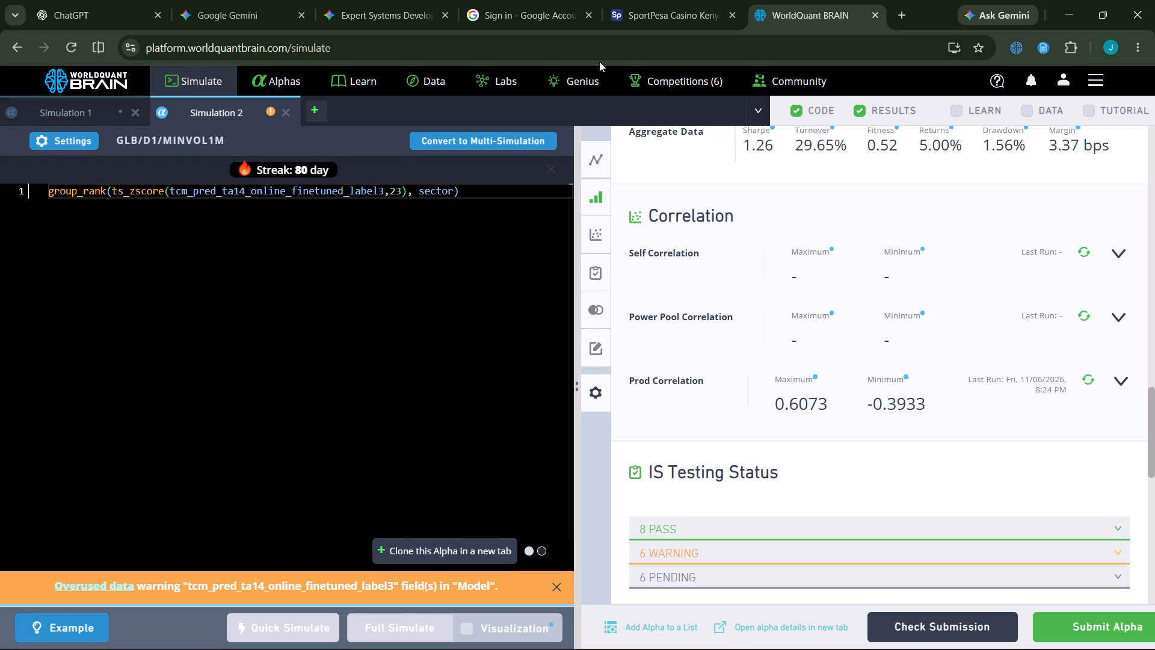
# Change the ts_zscore lookback window in the Simulation 2 expression to 123 and start a full simulation.
pyautogui.click(391, 179)
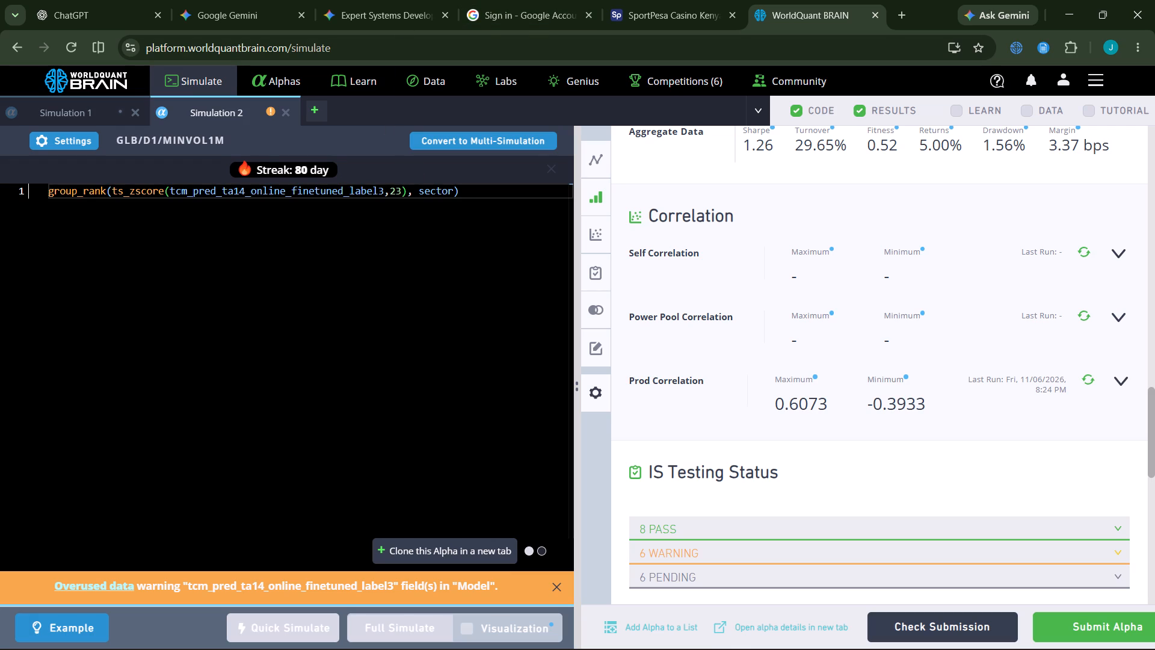
pyautogui.moveTo(384, 191); pyautogui.dragTo(391, 196)
pyautogui.click(392, 194)
pyautogui.press('1')
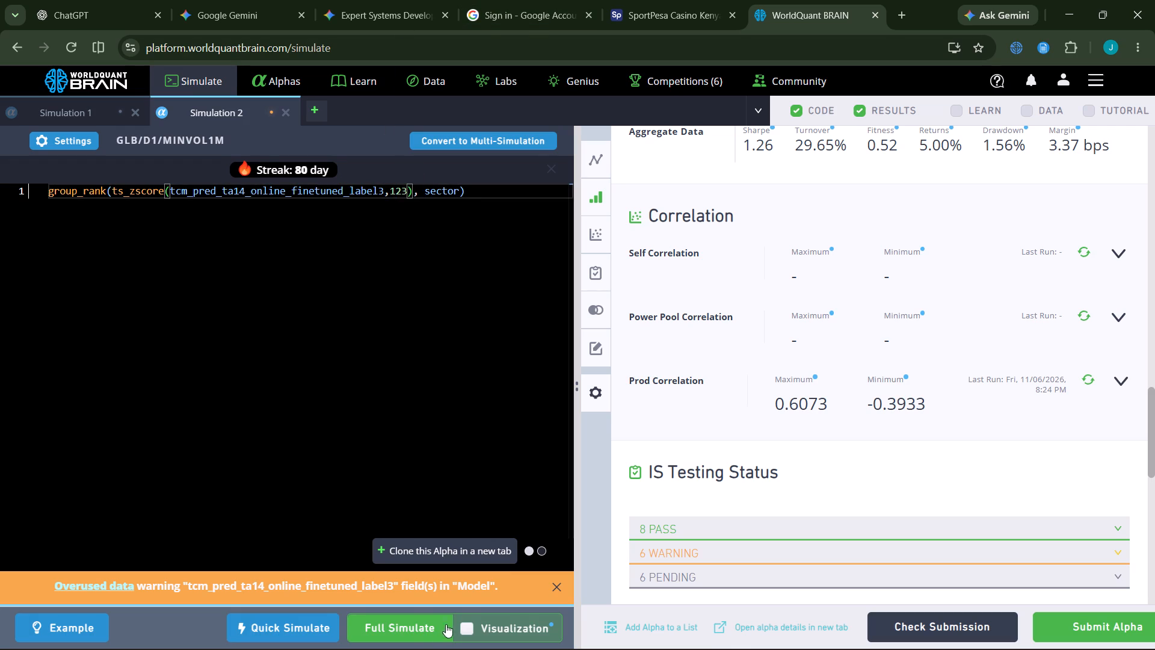
pyautogui.click(430, 628)
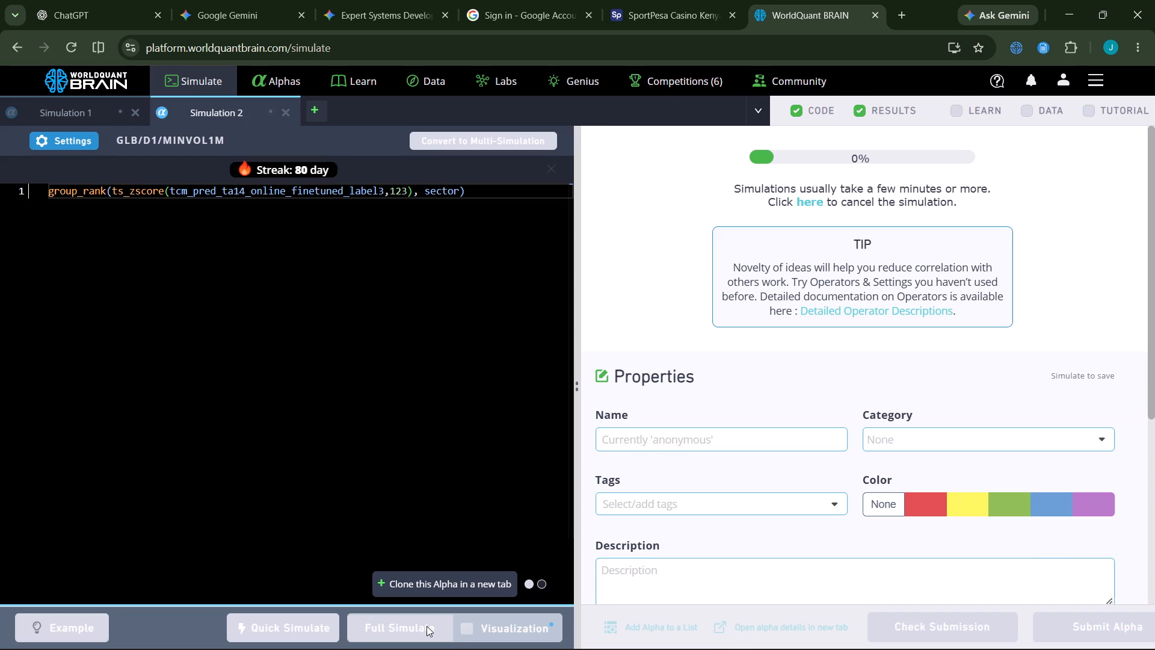
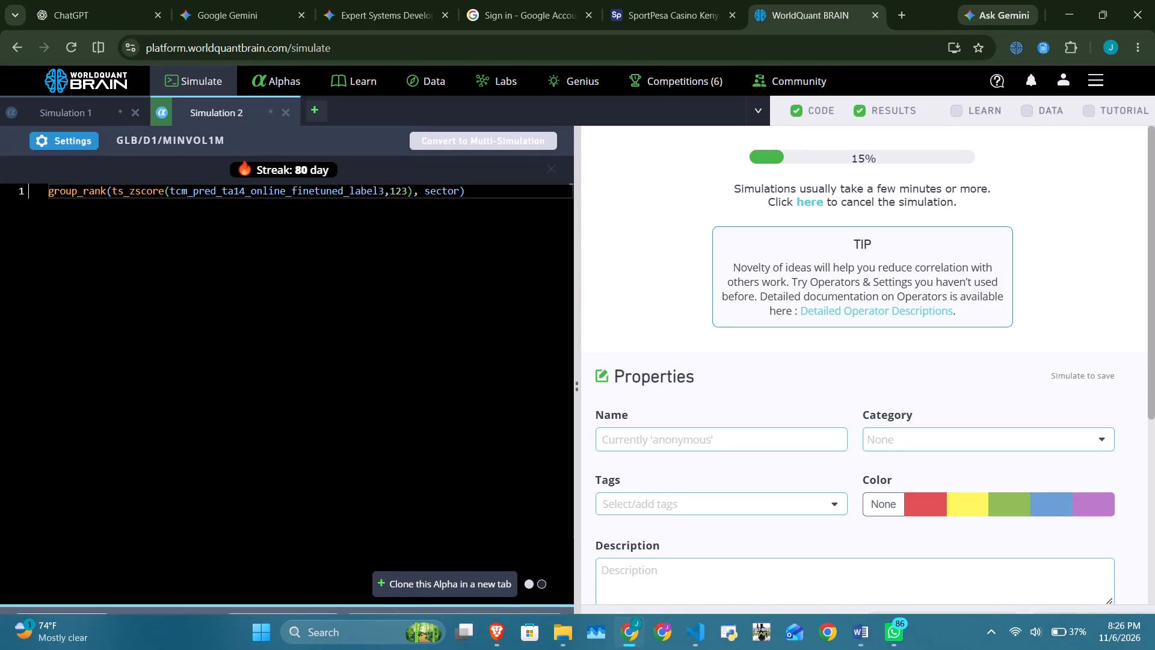
# Switch to the Brave browser and go from the playing podcast episode to the YouTube home page.
pyautogui.click(504, 627)
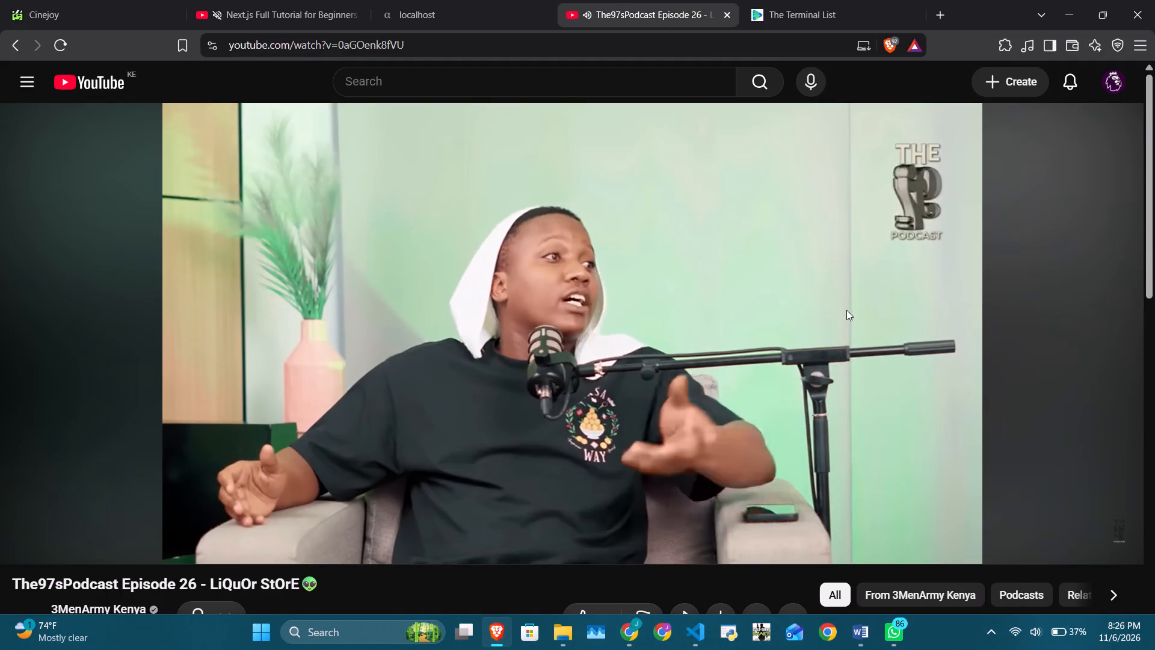
pyautogui.scroll(-1, 872, 298)
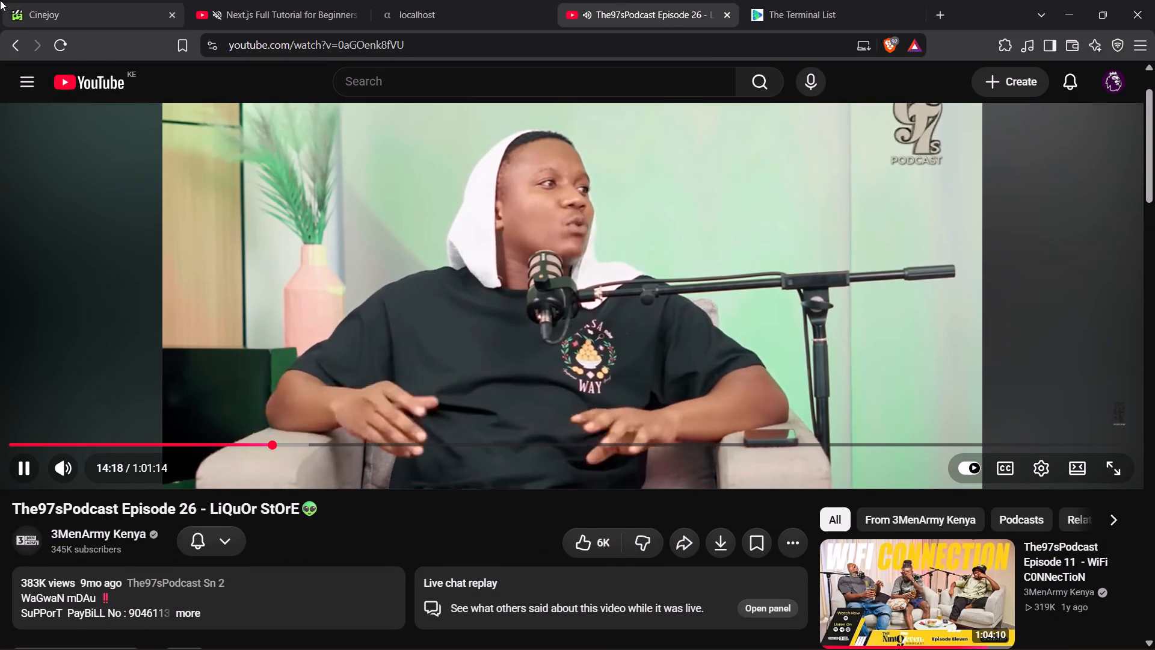
pyautogui.click(115, 74)
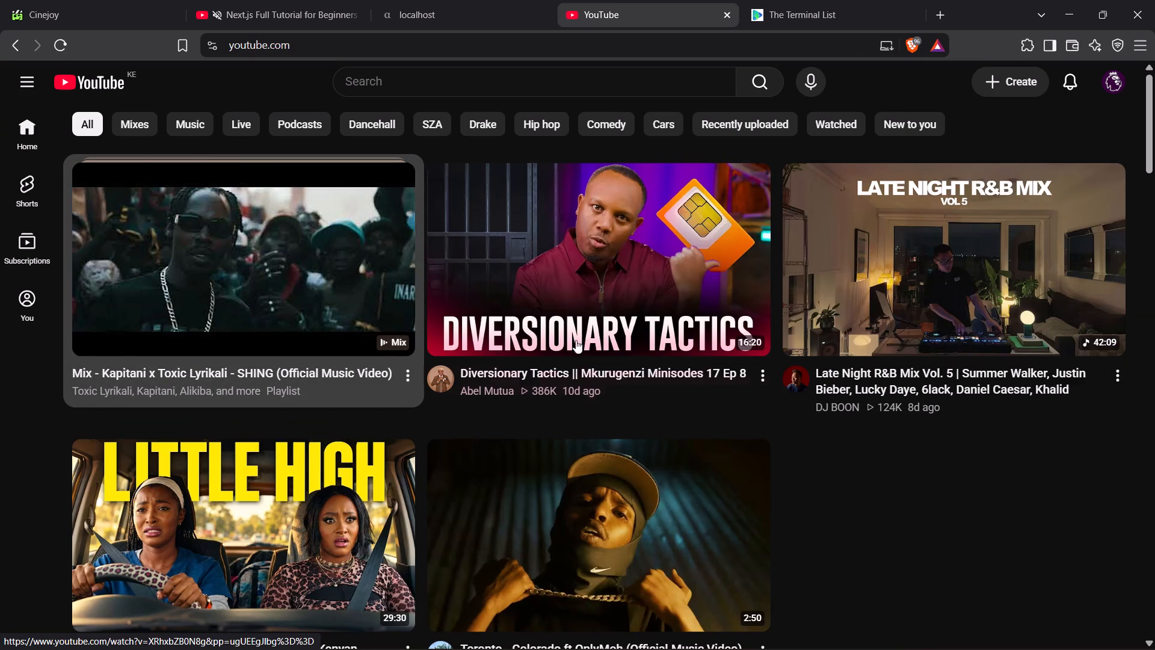
# Browse the recommended videos on the YouTube home feed for something to play.
pyautogui.scroll(-3, 607, 324)
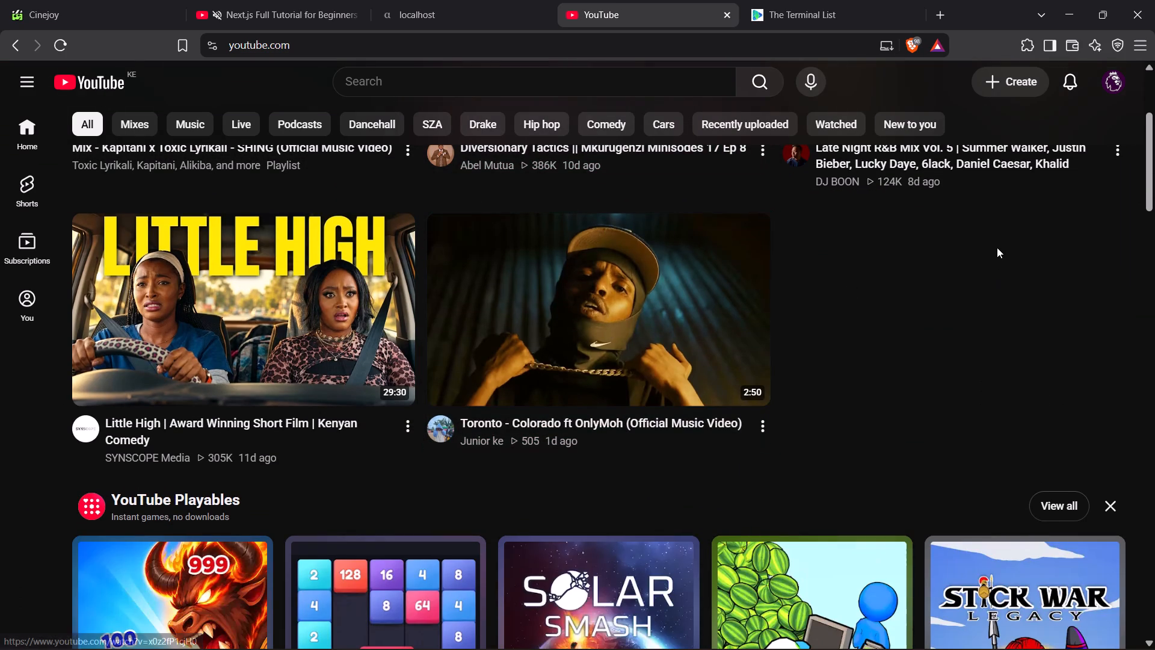
pyautogui.moveTo(1153, 141); pyautogui.dragTo(1154, 170)
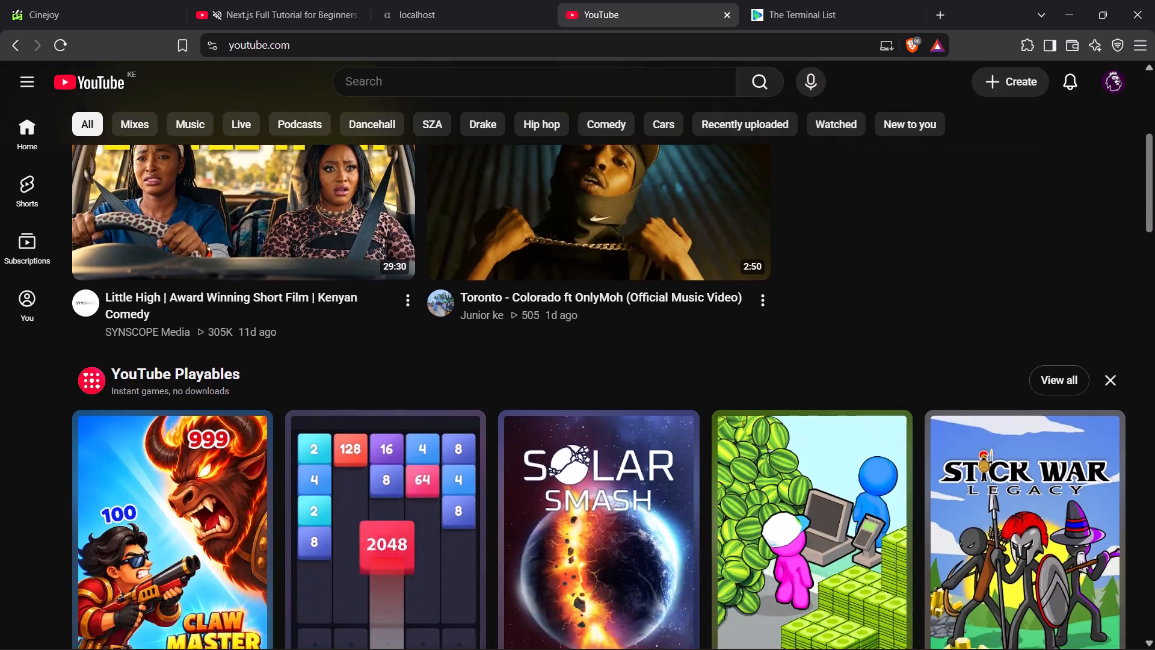
pyautogui.moveTo(1154, 170); pyautogui.dragTo(1154, 283)
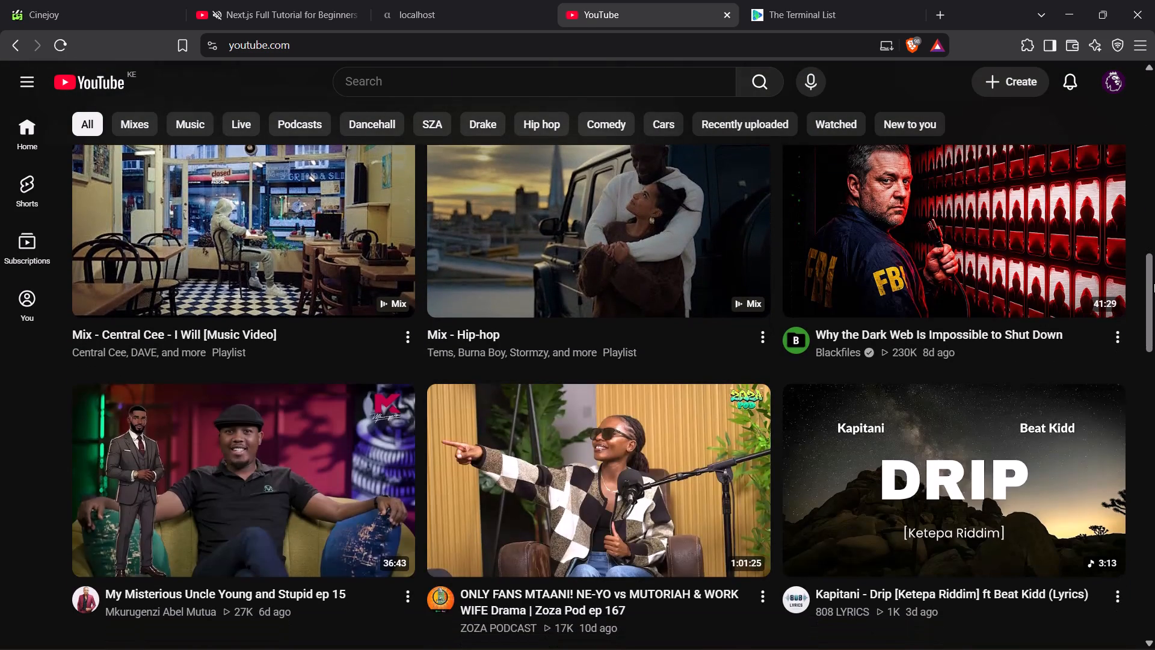
pyautogui.moveTo(1154, 283); pyautogui.dragTo(1154, 283)
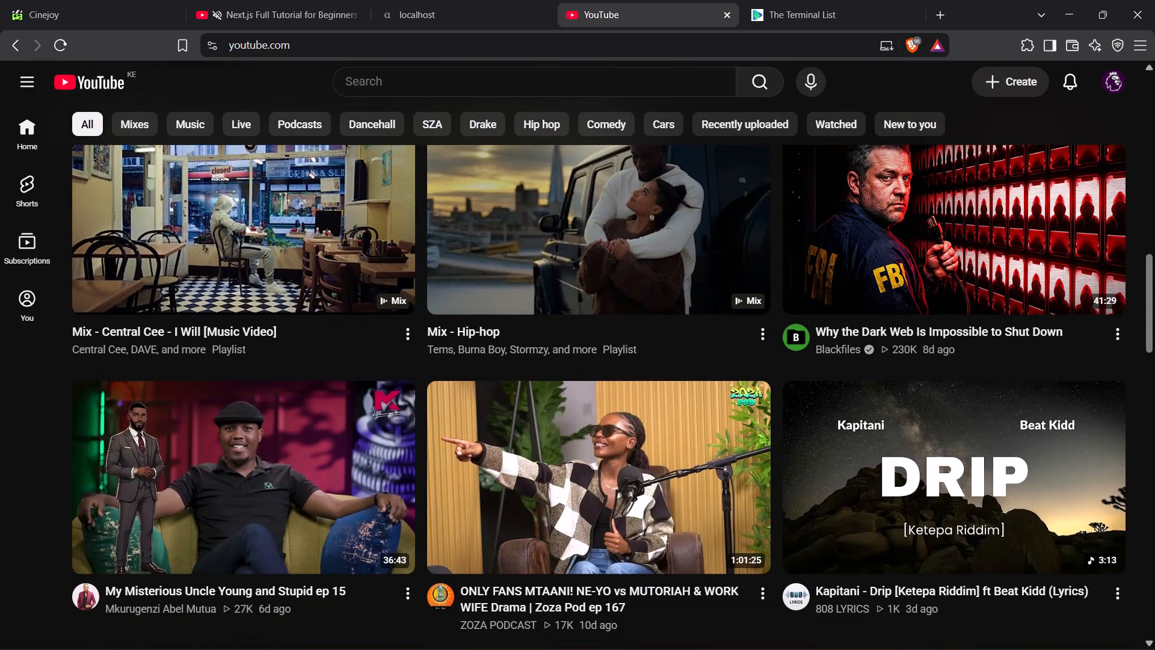
pyautogui.moveTo(1154, 283); pyautogui.dragTo(1153, 296)
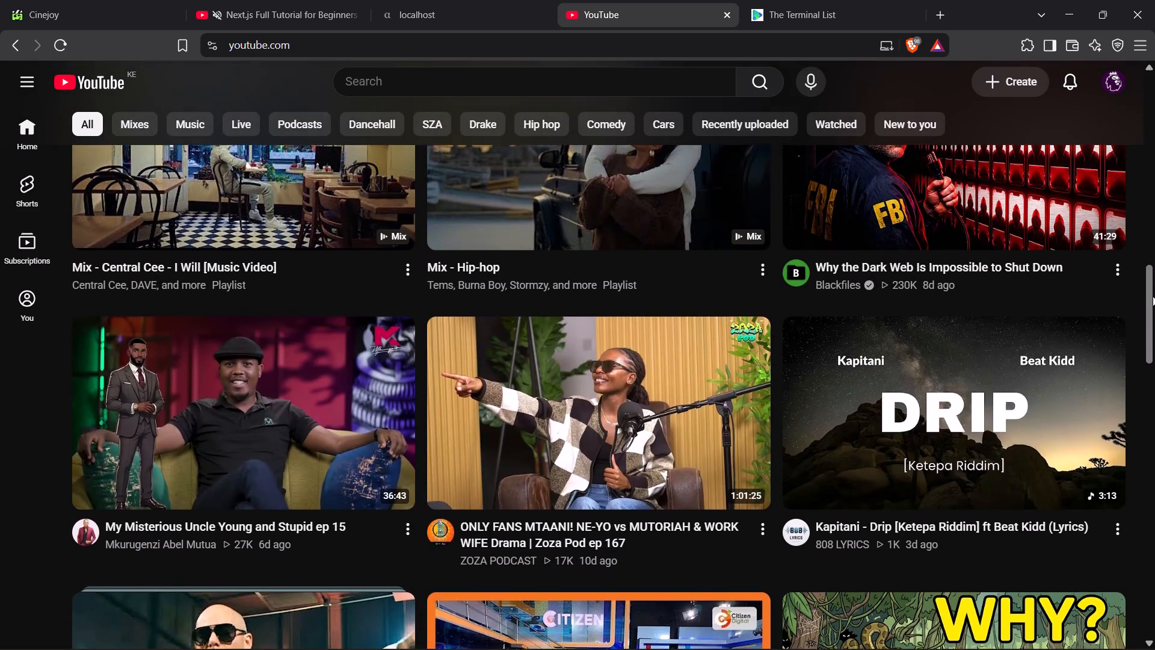
pyautogui.moveTo(1153, 296); pyautogui.dragTo(1154, 348)
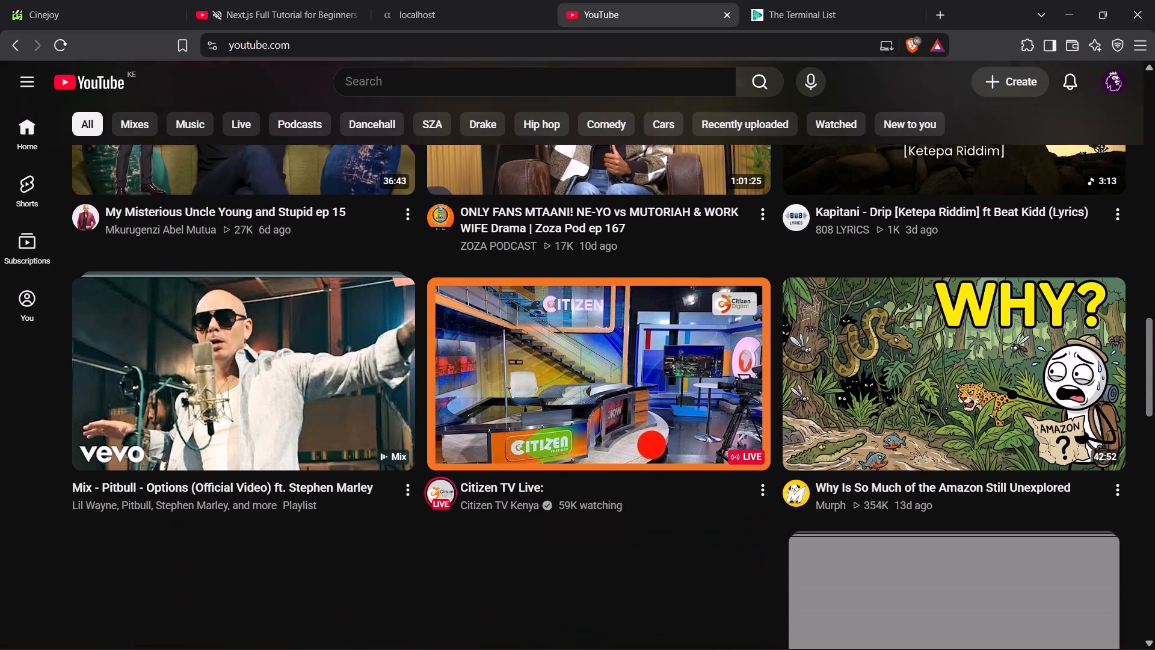
pyautogui.moveTo(1154, 348); pyautogui.dragTo(1154, 370)
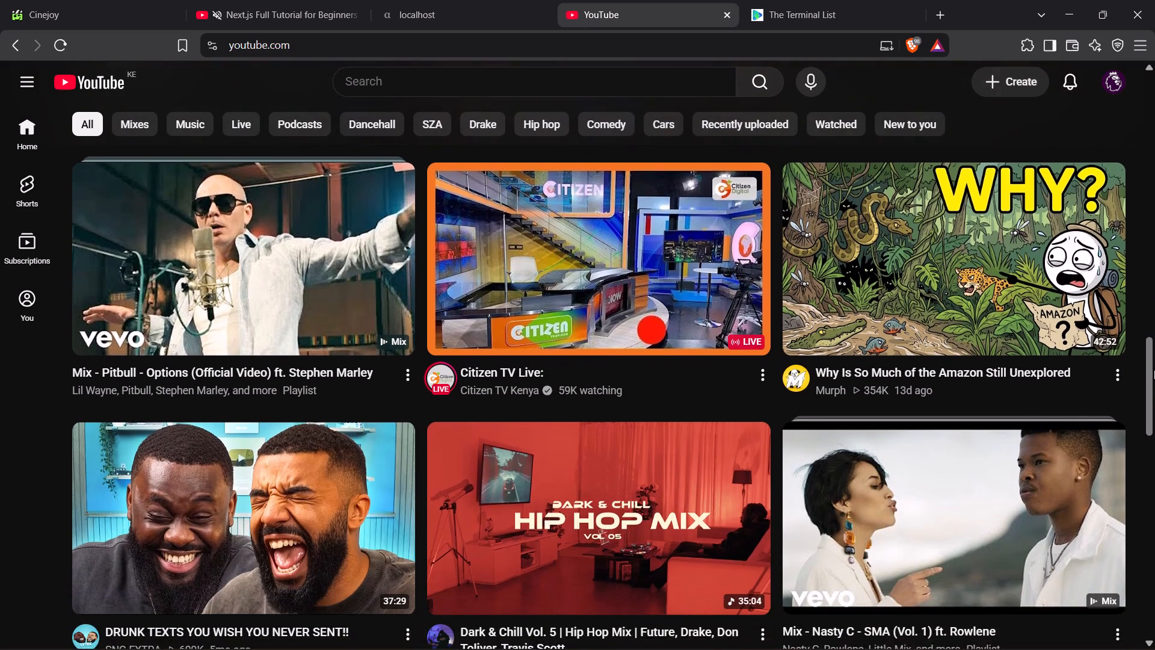
pyautogui.moveTo(1154, 370); pyautogui.dragTo(1154, 424)
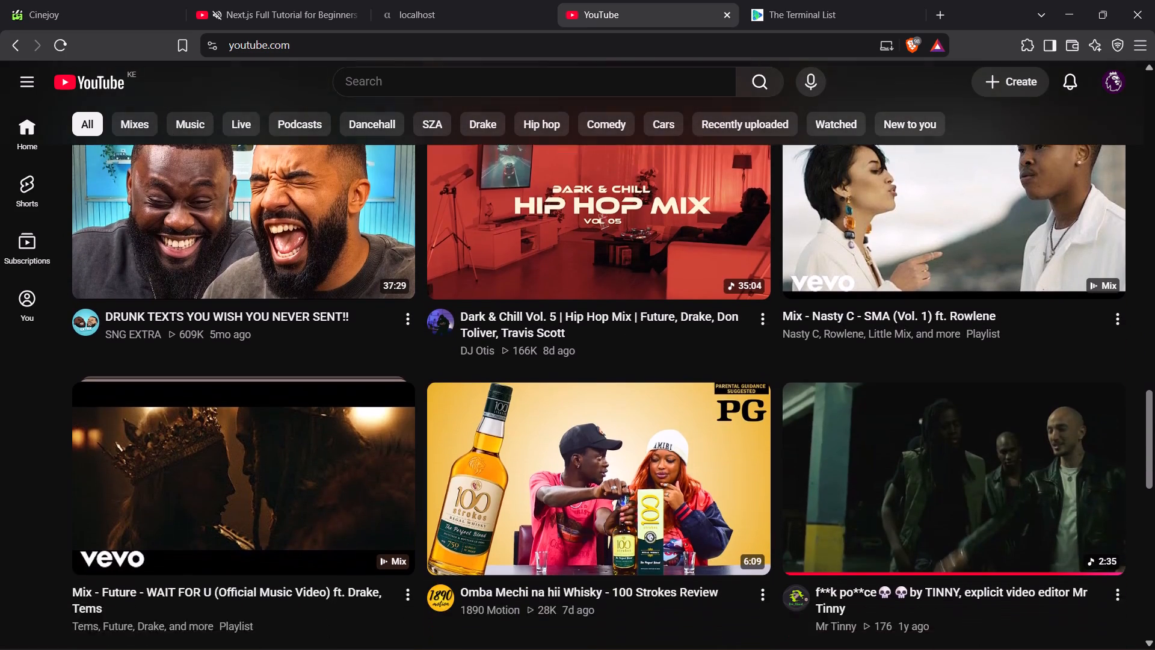
pyautogui.moveTo(1154, 424); pyautogui.dragTo(1153, 519)
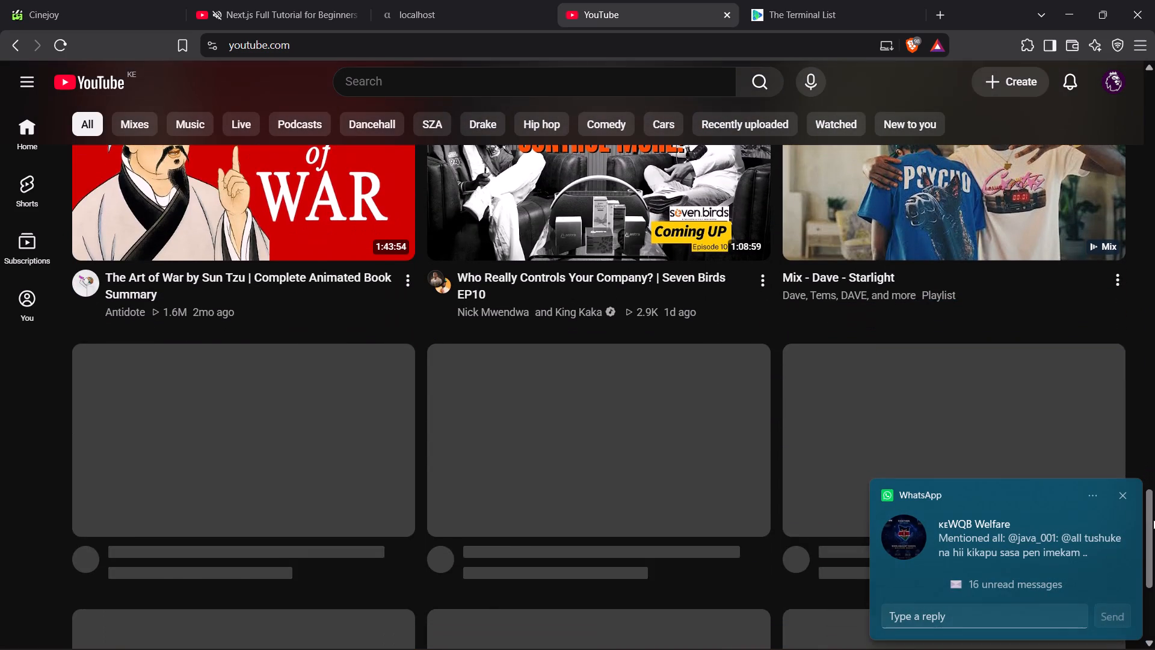
pyautogui.moveTo(1153, 519); pyautogui.dragTo(1154, 555)
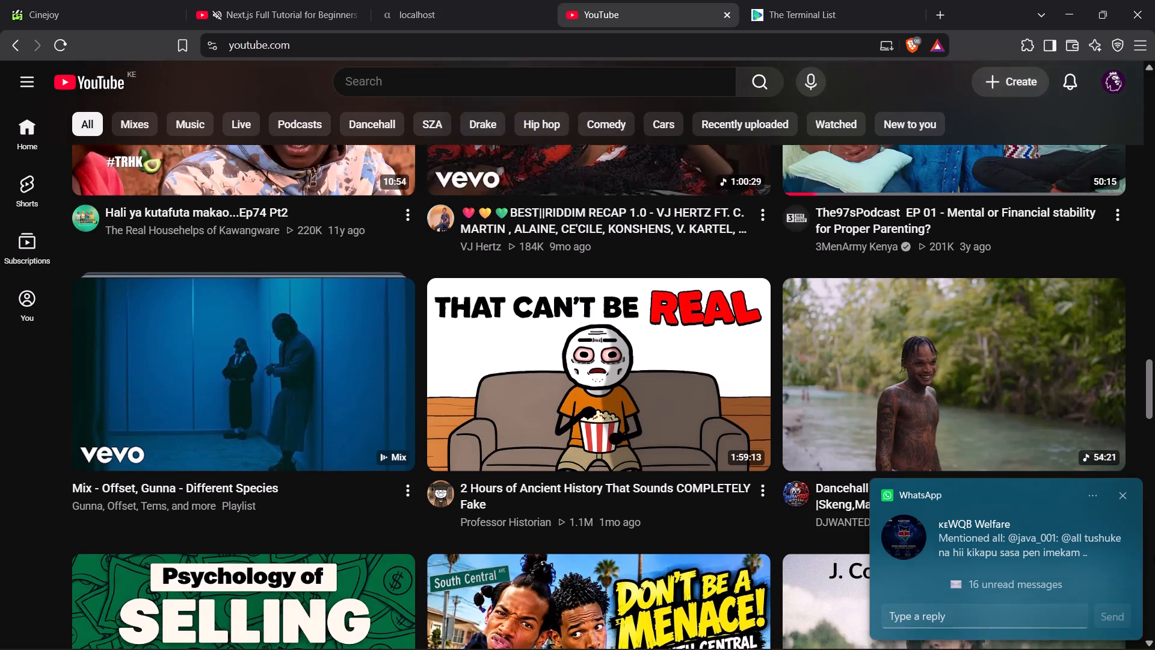
pyautogui.moveTo(1154, 555); pyautogui.dragTo(1154, 583)
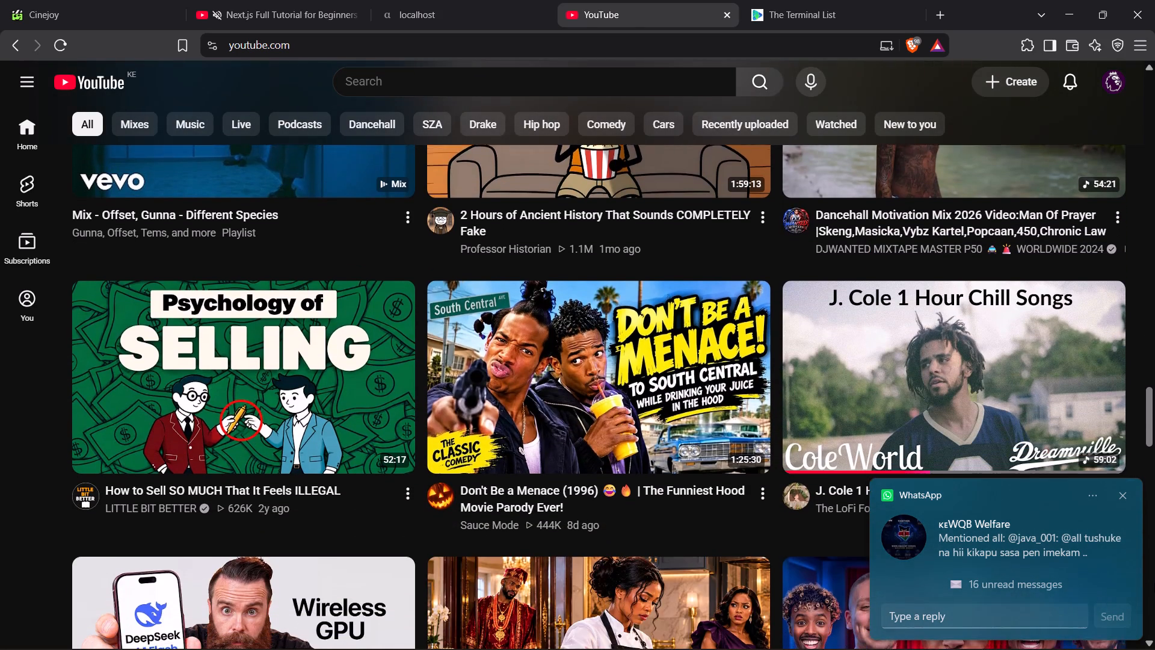
pyautogui.moveTo(1154, 583); pyautogui.dragTo(1154, 624)
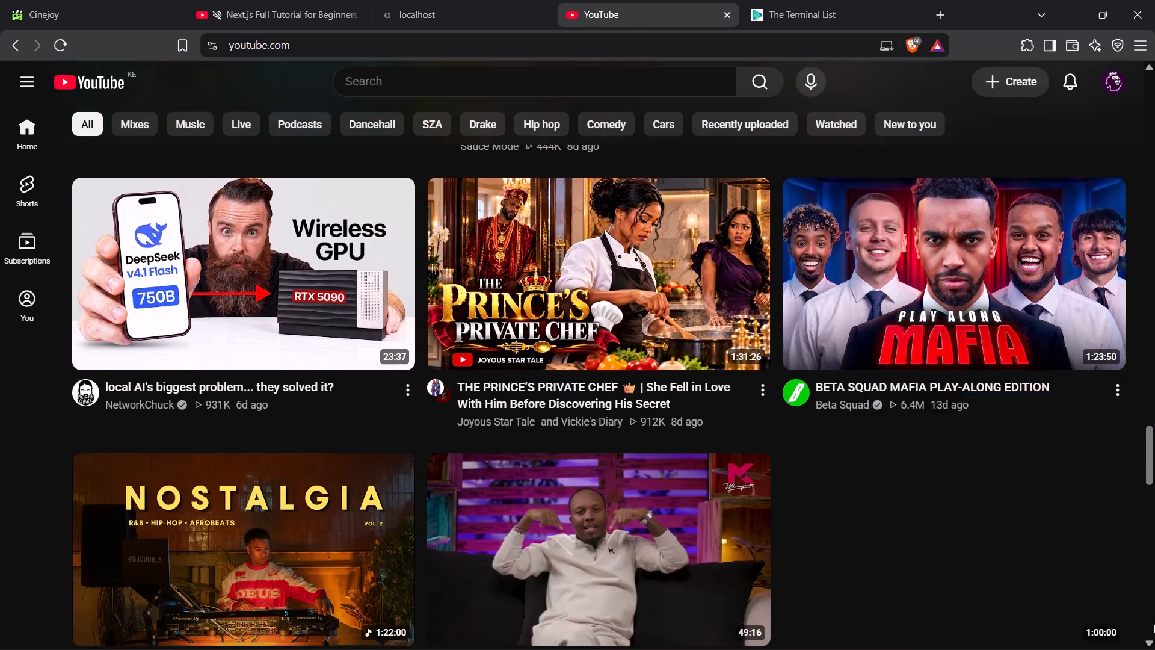
pyautogui.moveTo(1154, 624); pyautogui.dragTo(1154, 642)
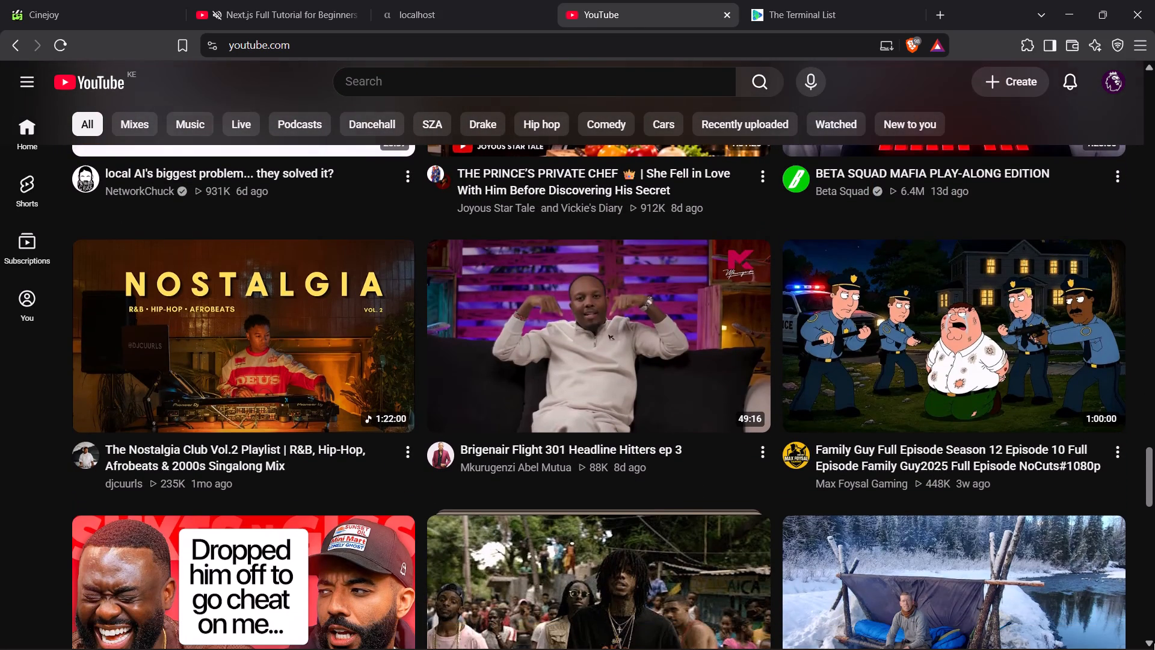
pyautogui.moveTo(1154, 642); pyautogui.dragTo(1154, 649)
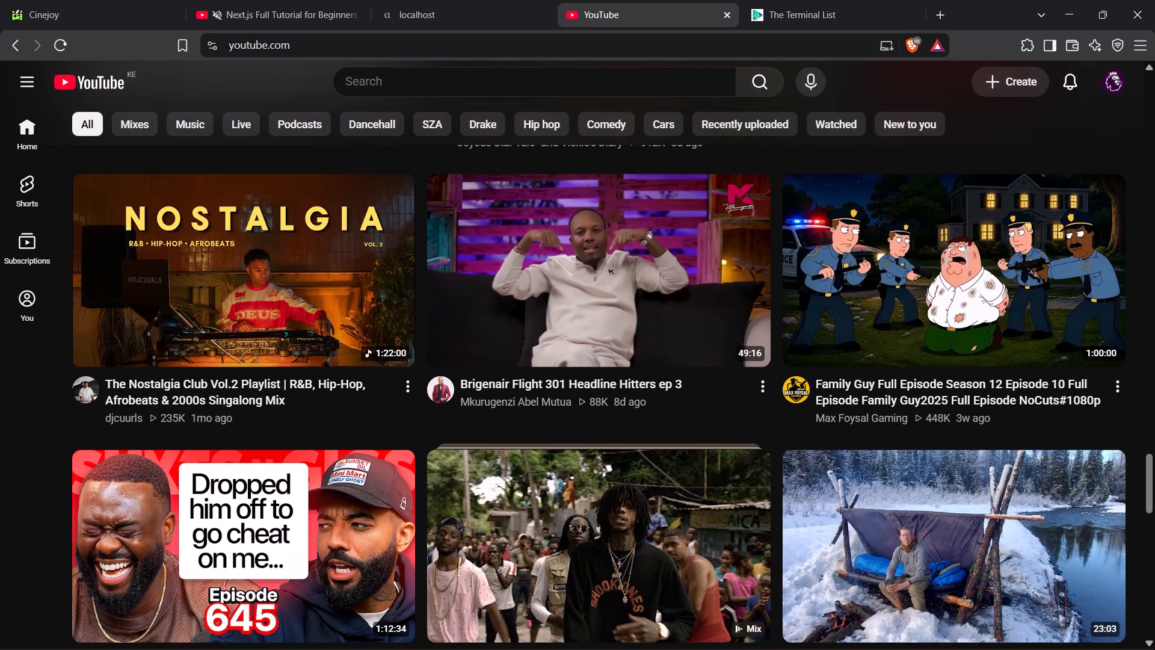
pyautogui.moveTo(1154, 649); pyautogui.dragTo(1154, 649)
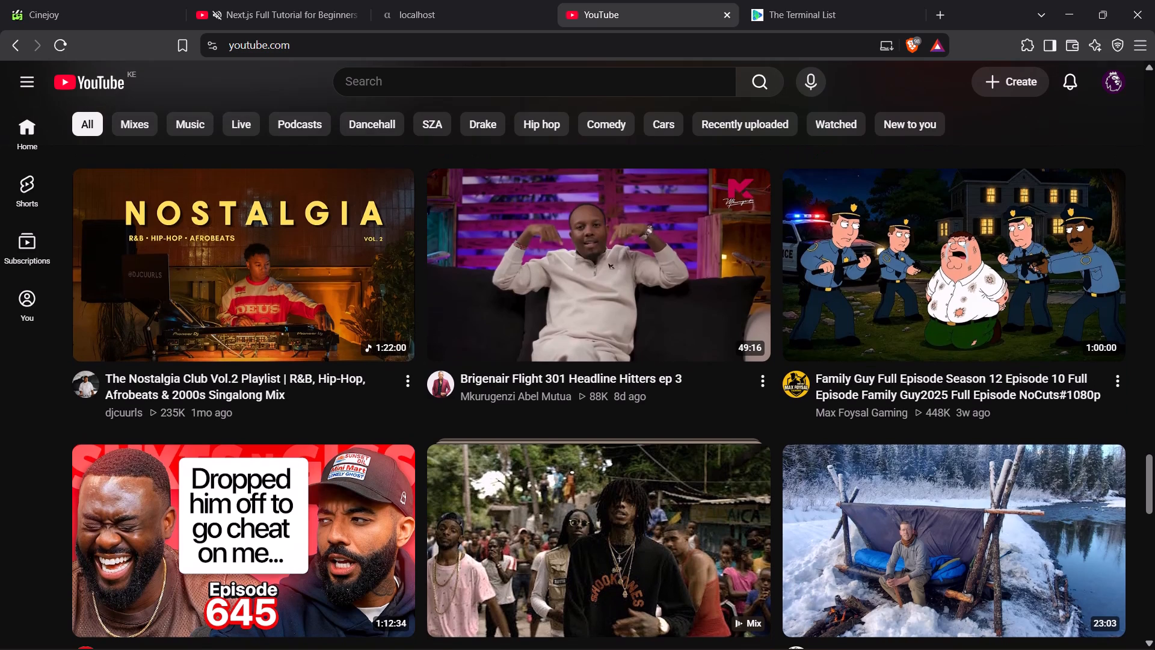
pyautogui.moveTo(1154, 649); pyautogui.dragTo(1151, 643)
pyautogui.click(1154, 616)
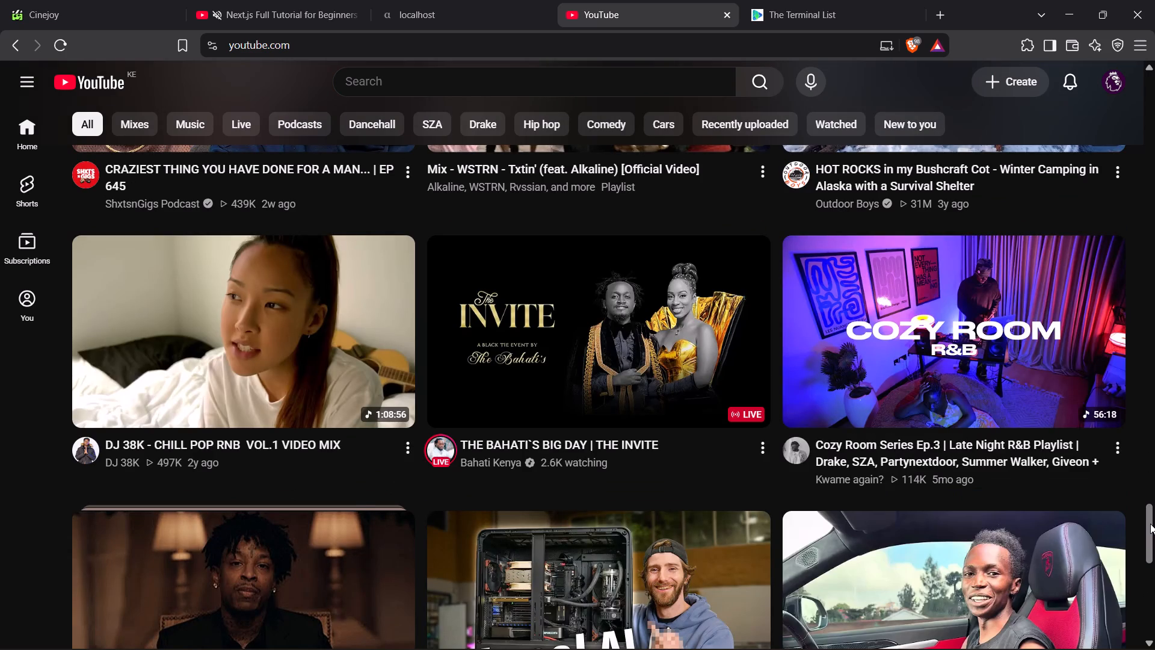
pyautogui.moveTo(1150, 524); pyautogui.dragTo(1154, 544)
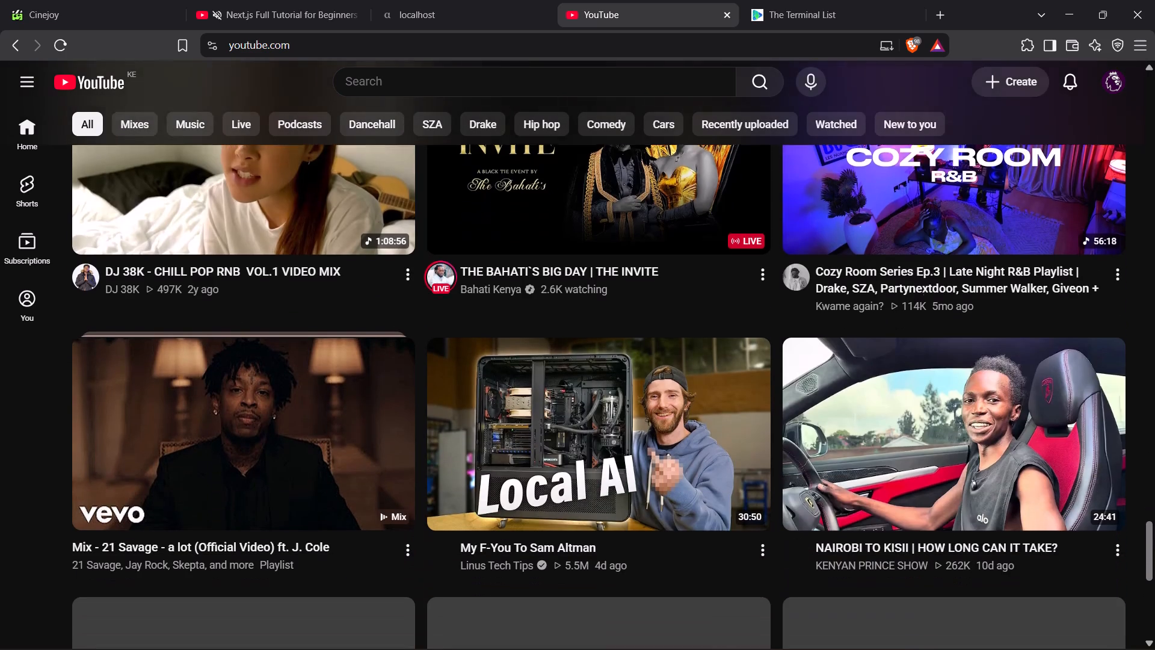
pyautogui.moveTo(1154, 544); pyautogui.dragTo(1154, 548)
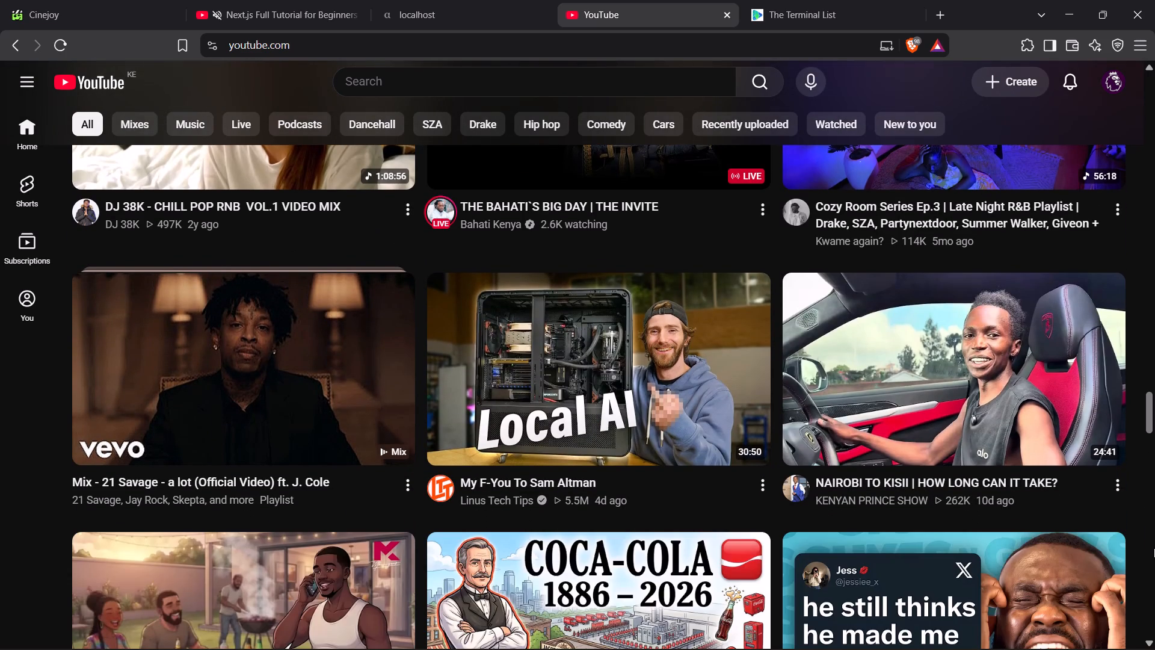
pyautogui.moveTo(1154, 548); pyautogui.dragTo(1154, 557)
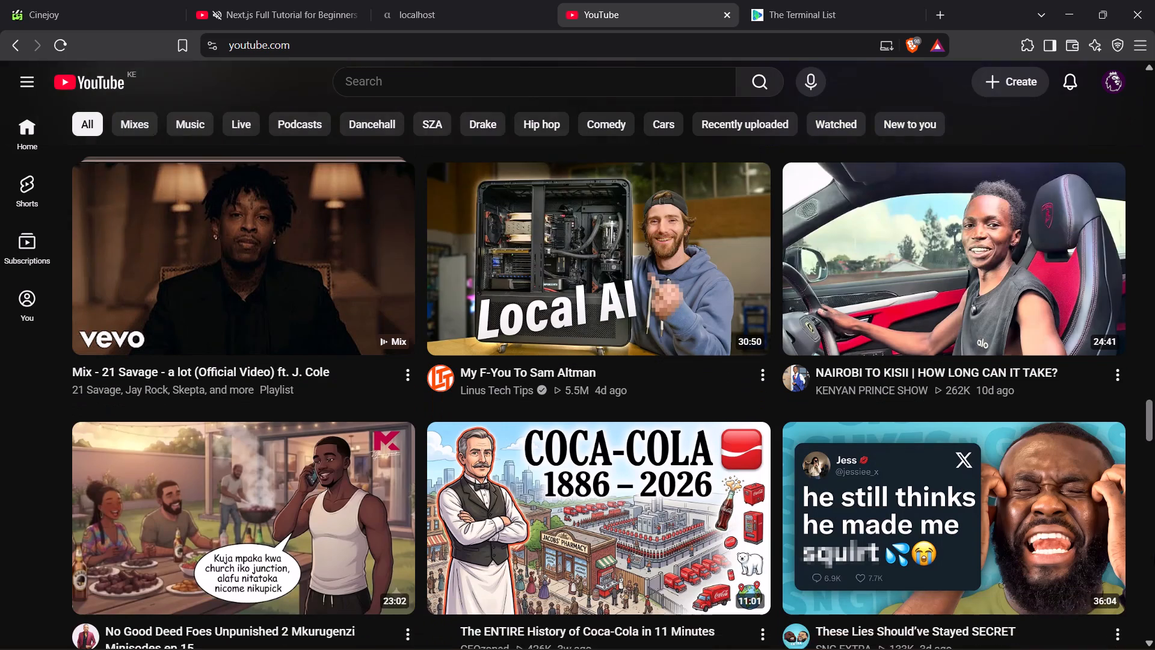
pyautogui.moveTo(1154, 557); pyautogui.dragTo(1154, 565)
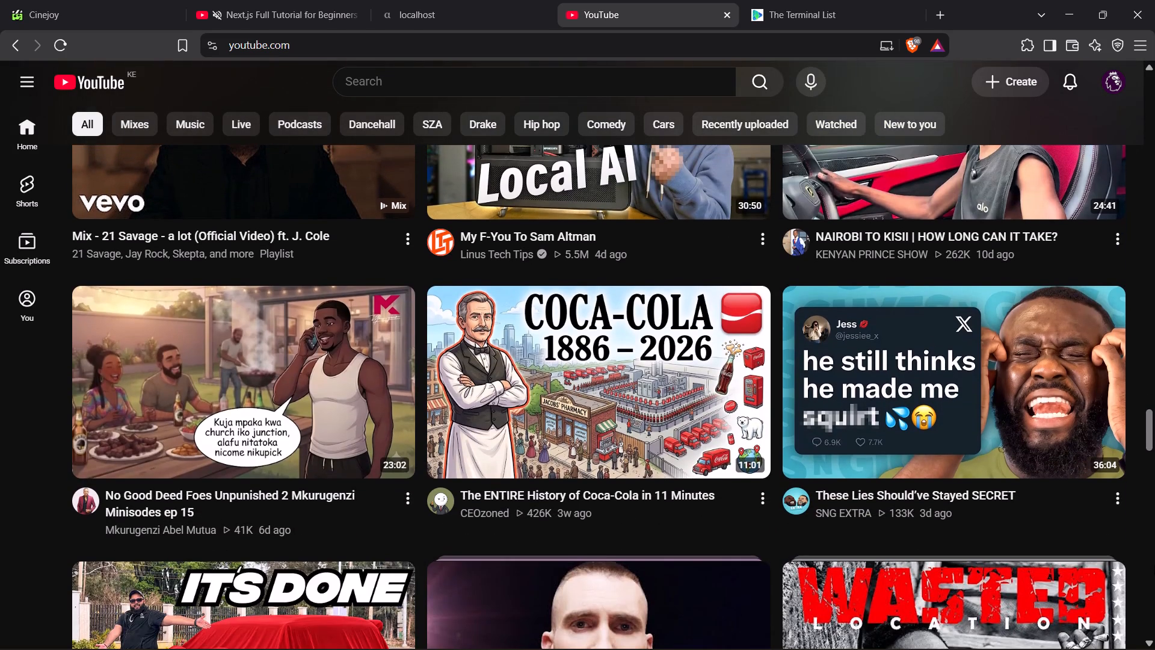
pyautogui.moveTo(1154, 565); pyautogui.dragTo(1150, 492)
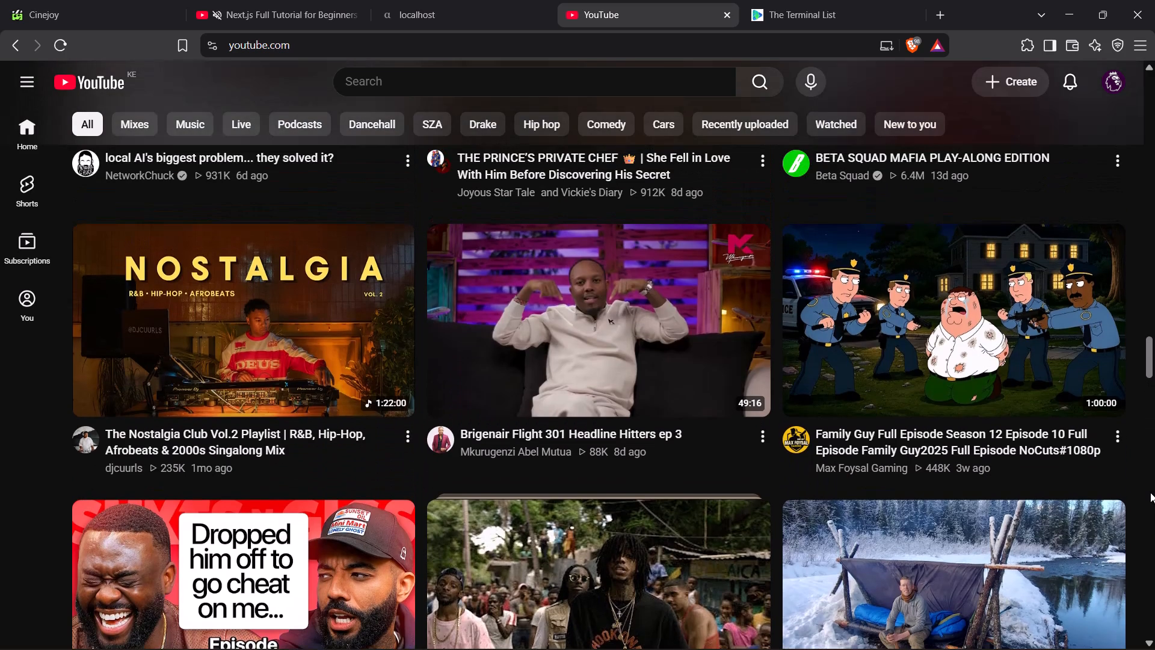
pyautogui.moveTo(1150, 492); pyautogui.dragTo(1150, 492)
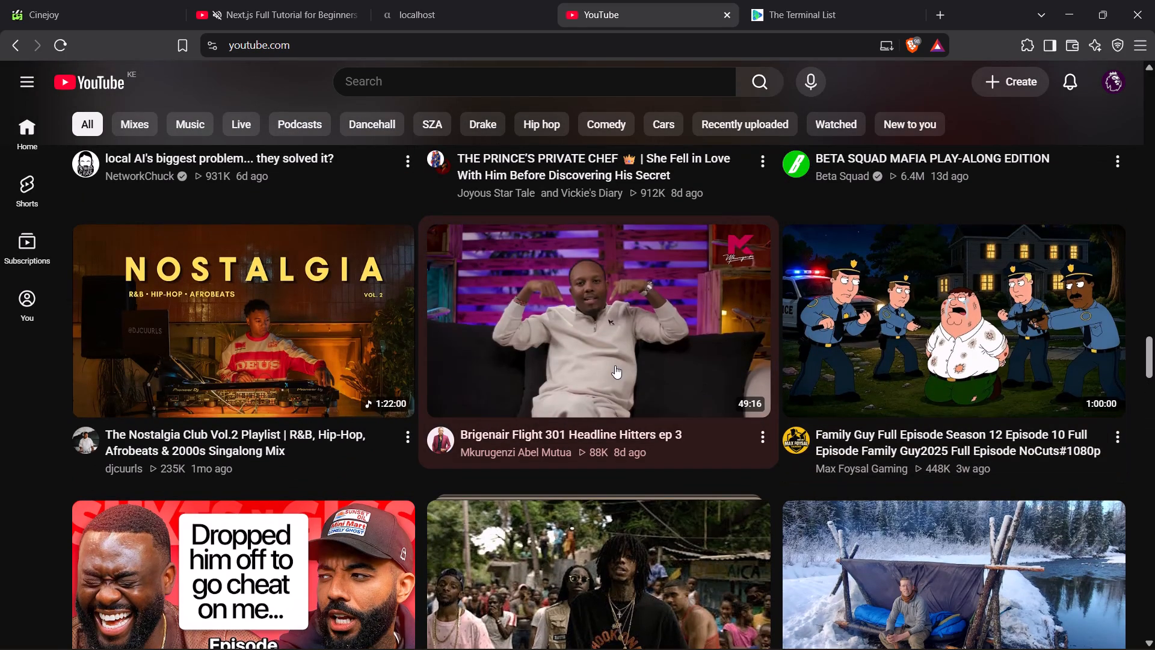
# Play the video "Brigenair Flight 301 Headline Hitters ep 3" and minimise Brave to return to the WorldQuant BRAIN simulation.
pyautogui.click(614, 365)
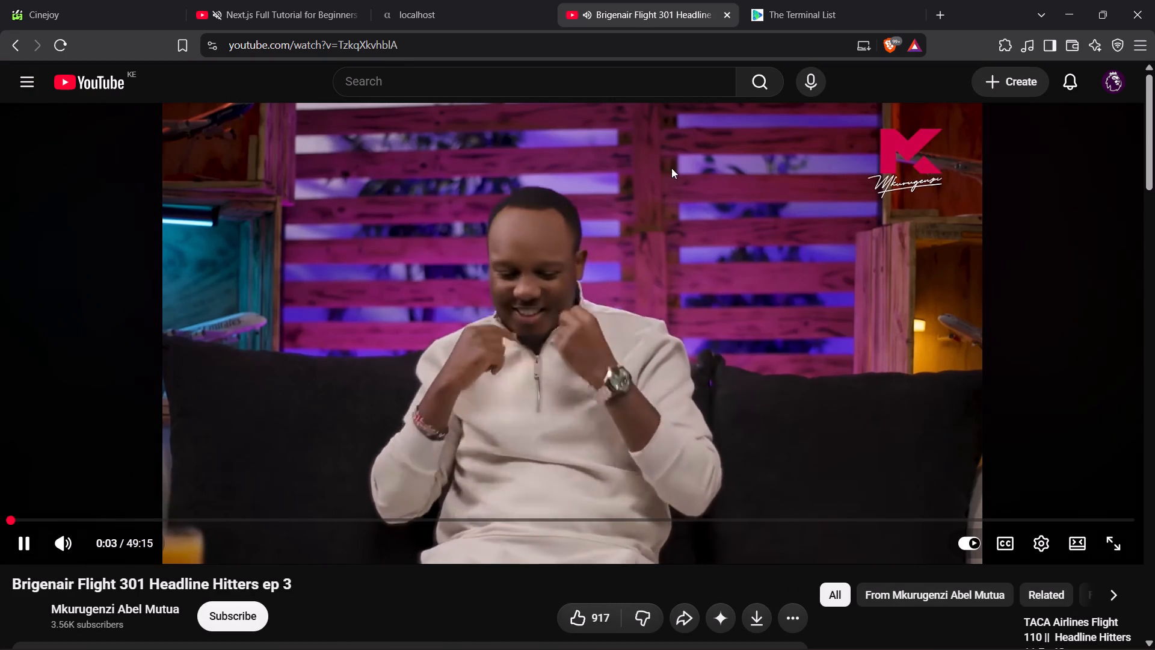
pyautogui.click(1079, 1)
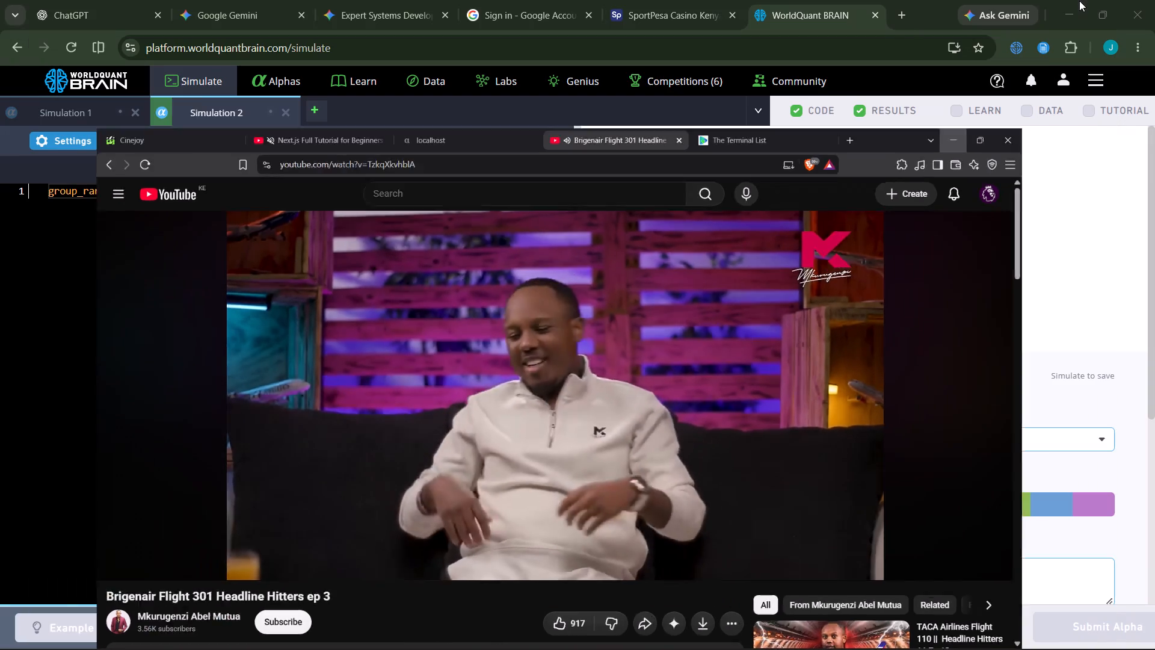
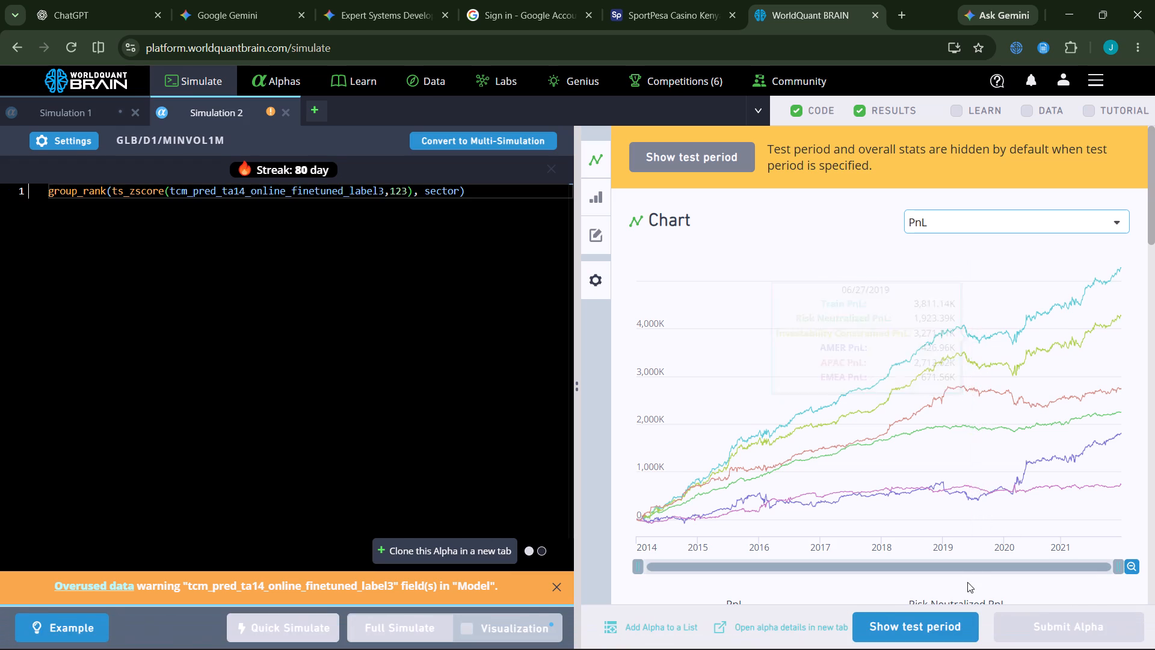
# Show the test period for the Simulation 2 alpha and review its PnL chart and IS Summary.
pyautogui.click(899, 631)
pyautogui.moveTo(1154, 181); pyautogui.dragTo(1154, 196)
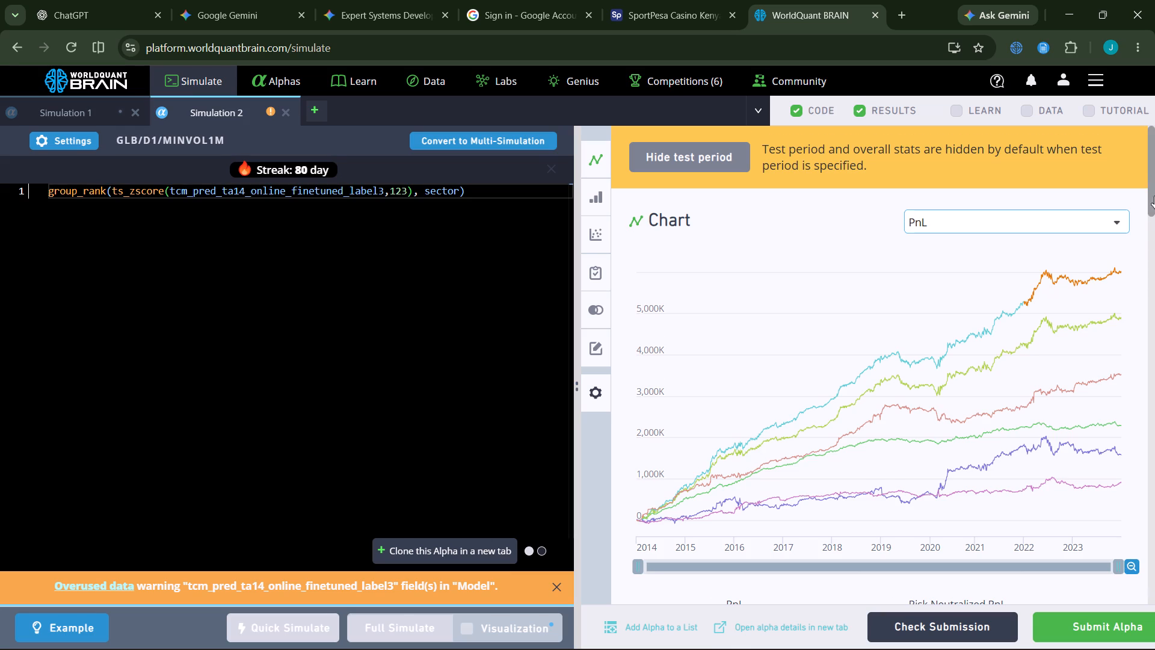
pyautogui.moveTo(1154, 196); pyautogui.dragTo(1154, 259)
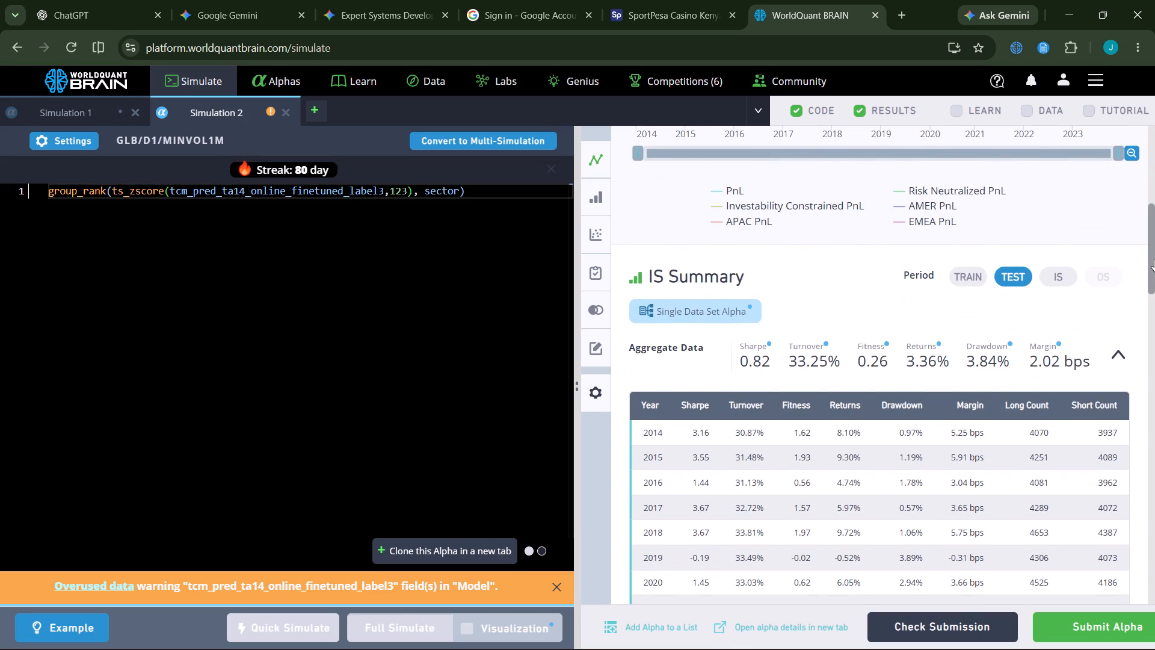
pyautogui.scroll(3, 812, 249)
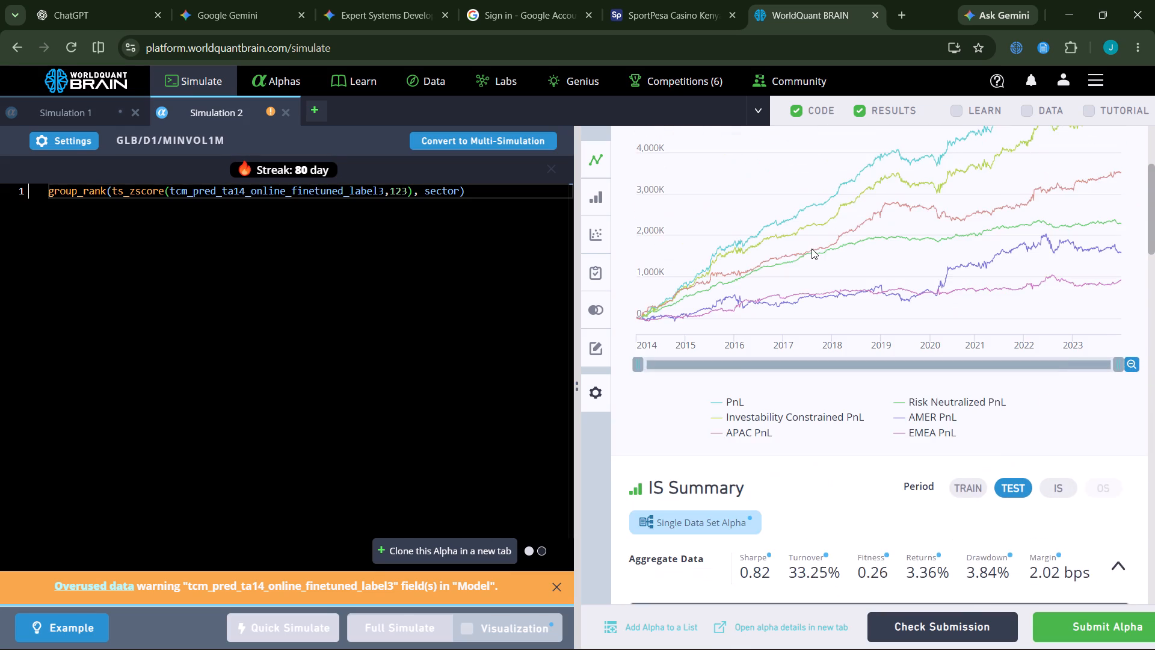
# Set the ts_zscore lookback in the Simulation 2 expression to 63 and run a full simulation.
pyautogui.tripleClick(399, 188)
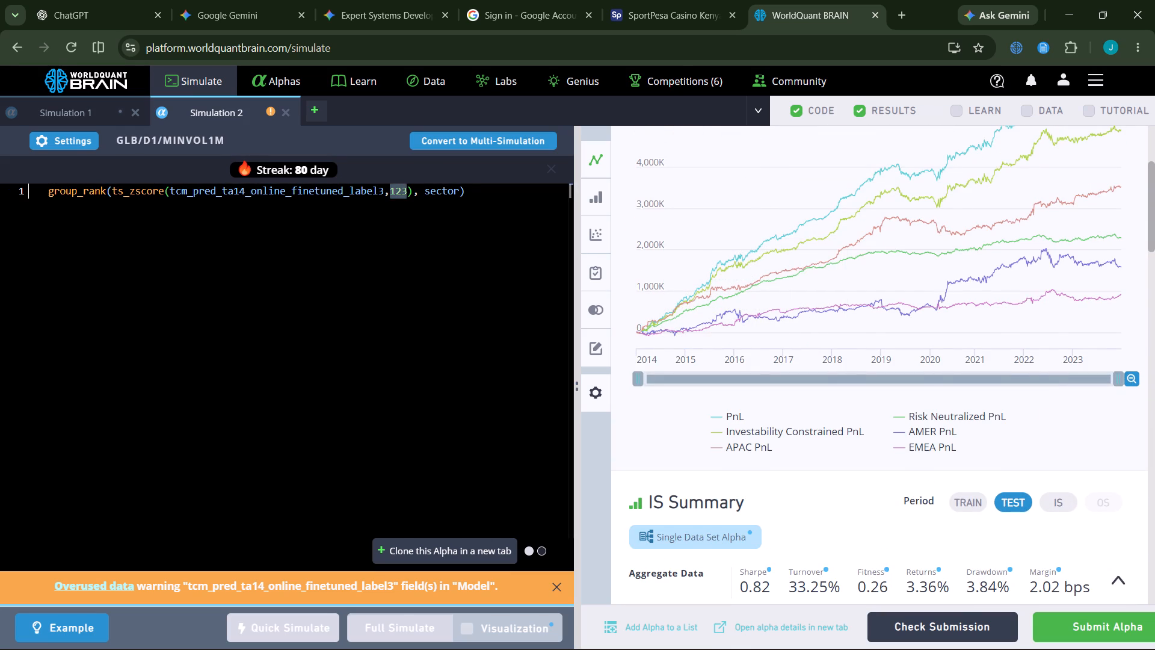
pyautogui.write('63')
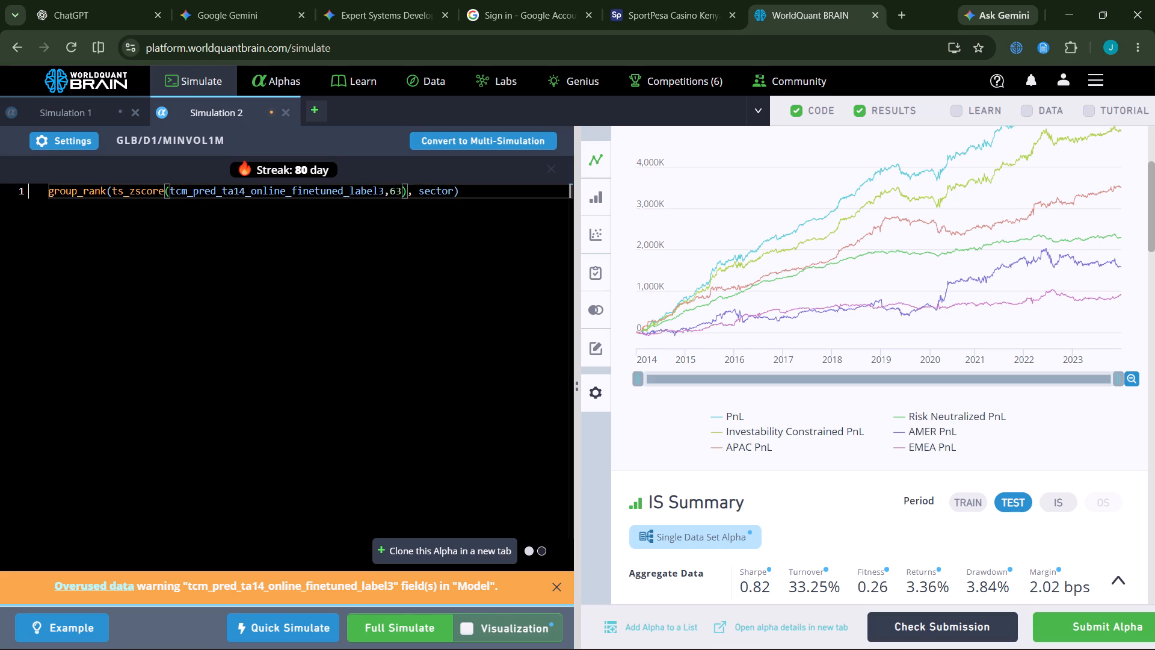
pyautogui.click(418, 617)
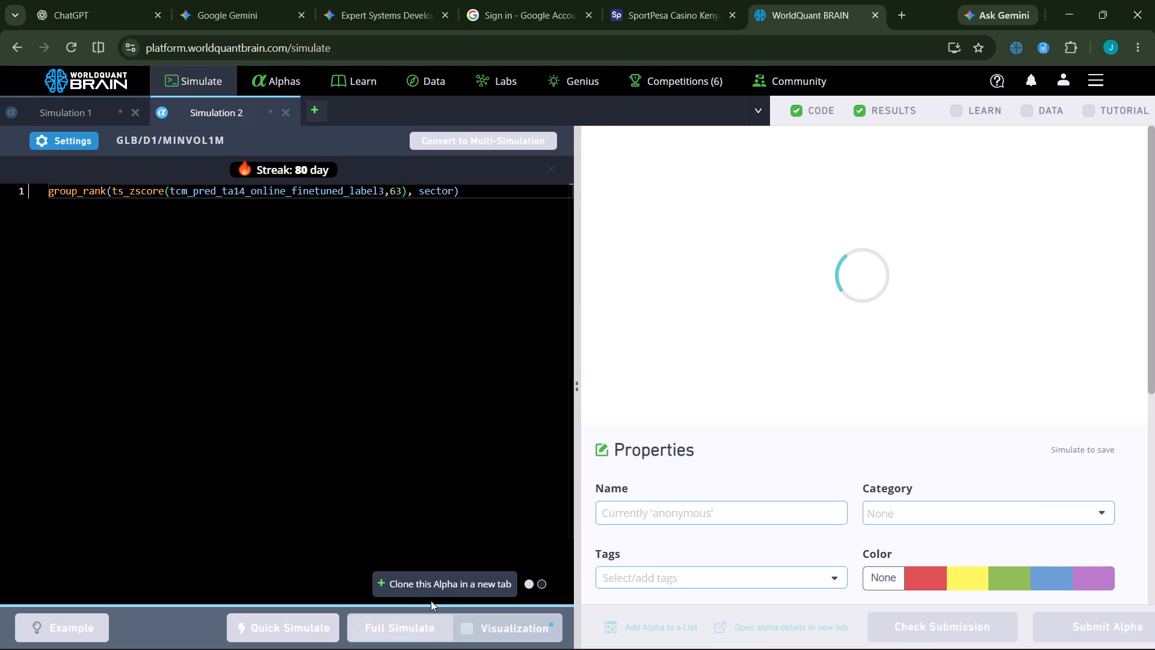
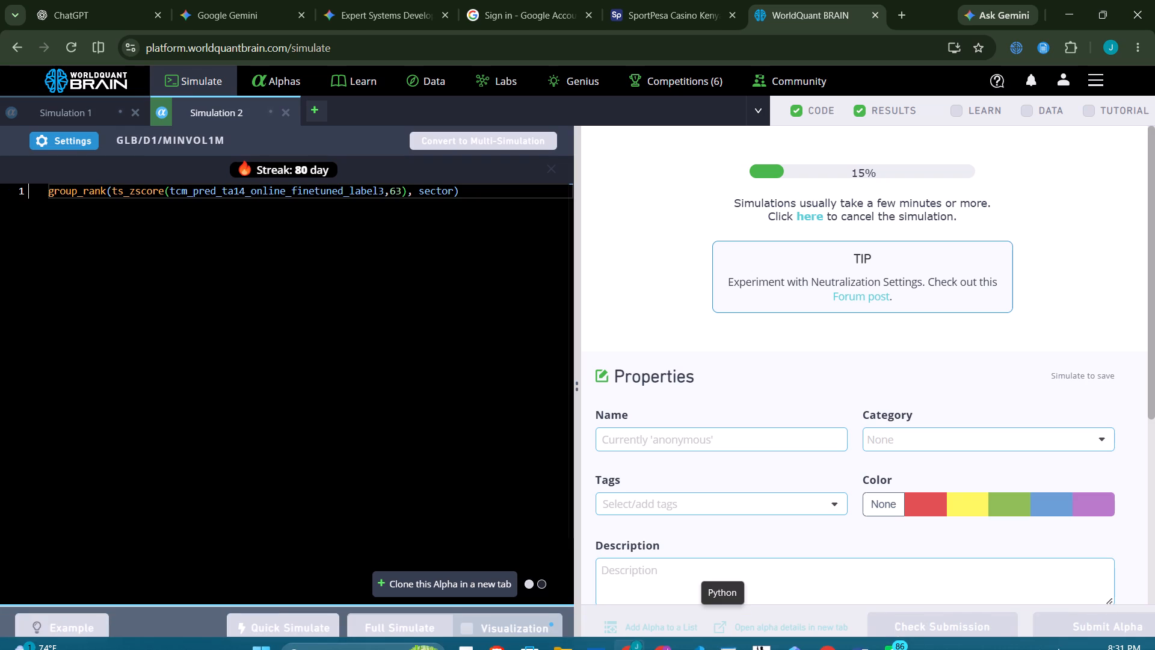
# Open the unsubmitted alphas list and review the IS Summary of alpha 88RGgR2z, closing its details when done.
pyautogui.click(257, 73)
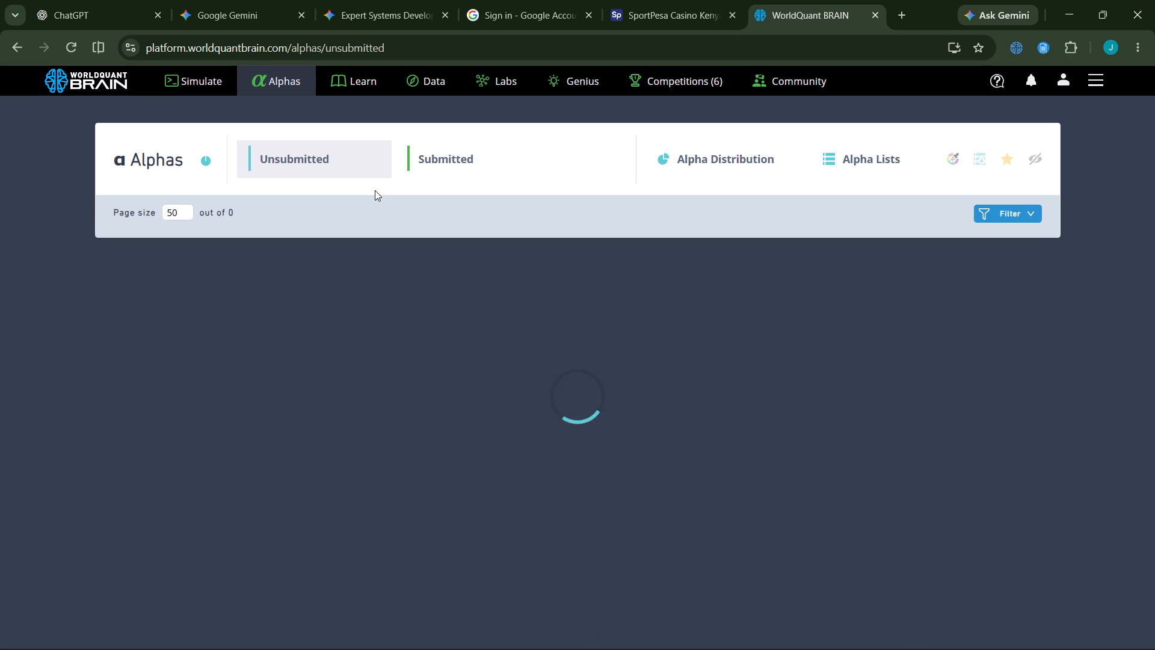
pyautogui.scroll(-2, 700, 324)
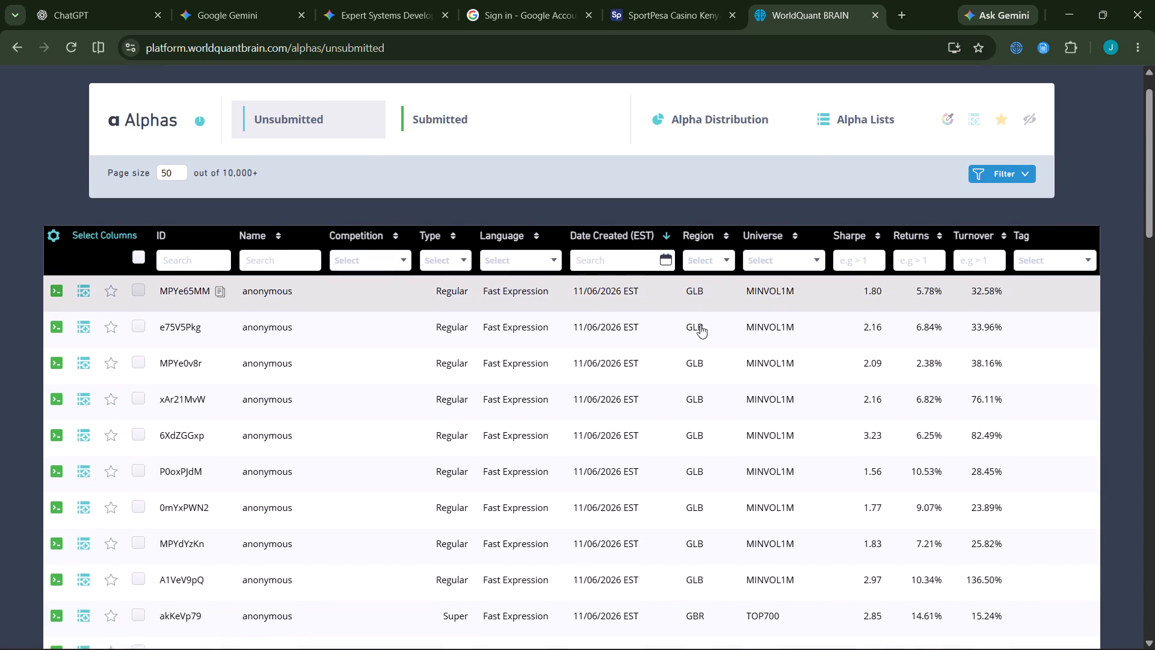
pyautogui.scroll(-12, 700, 330)
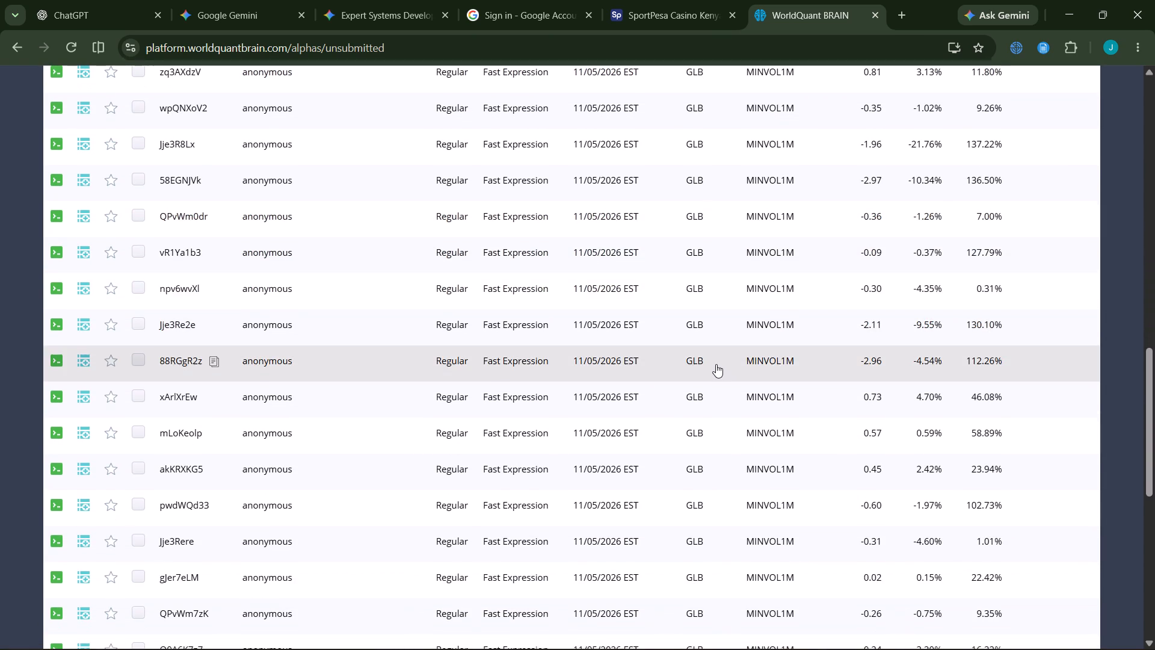
pyautogui.click(715, 365)
pyautogui.scroll(-19, 691, 384)
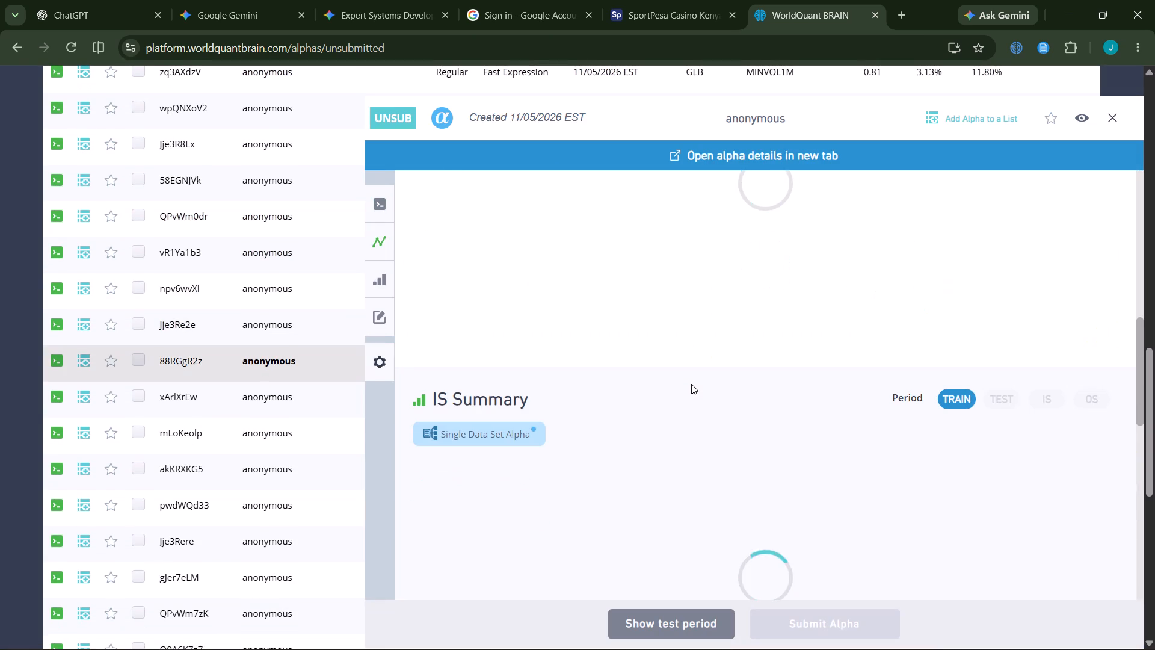
pyautogui.scroll(2, 691, 388)
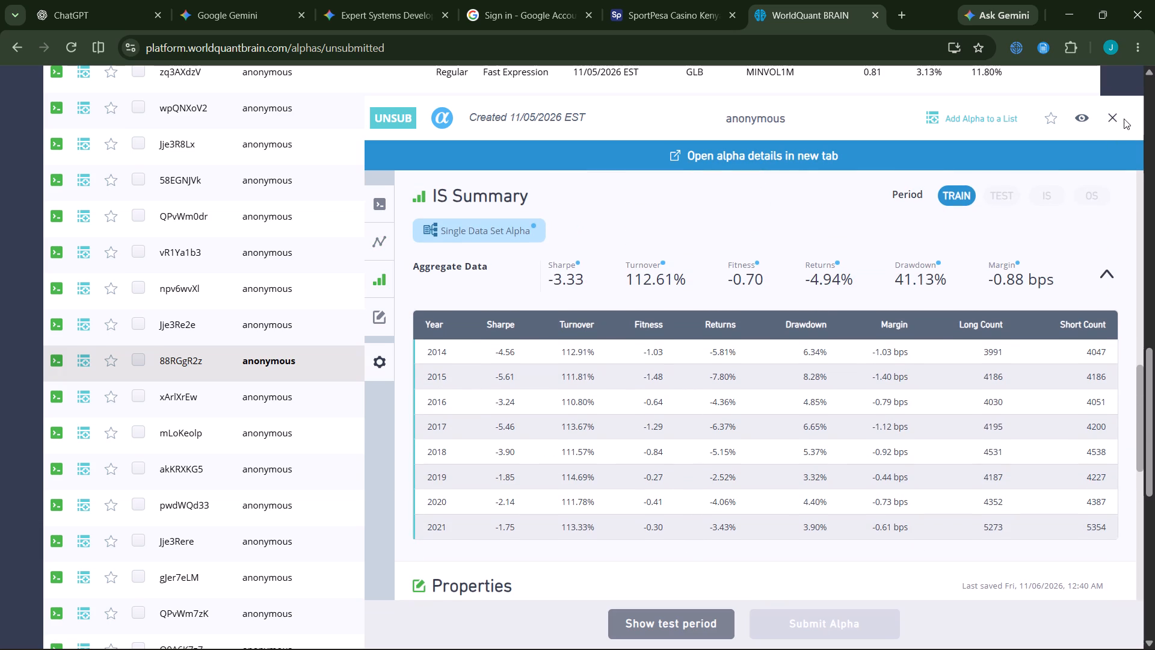
pyautogui.click(1111, 114)
# Go to page 5 of the unsubmitted alphas and examine the Sharpe, returns and turnover values.
pyautogui.scroll(-5, 824, 554)
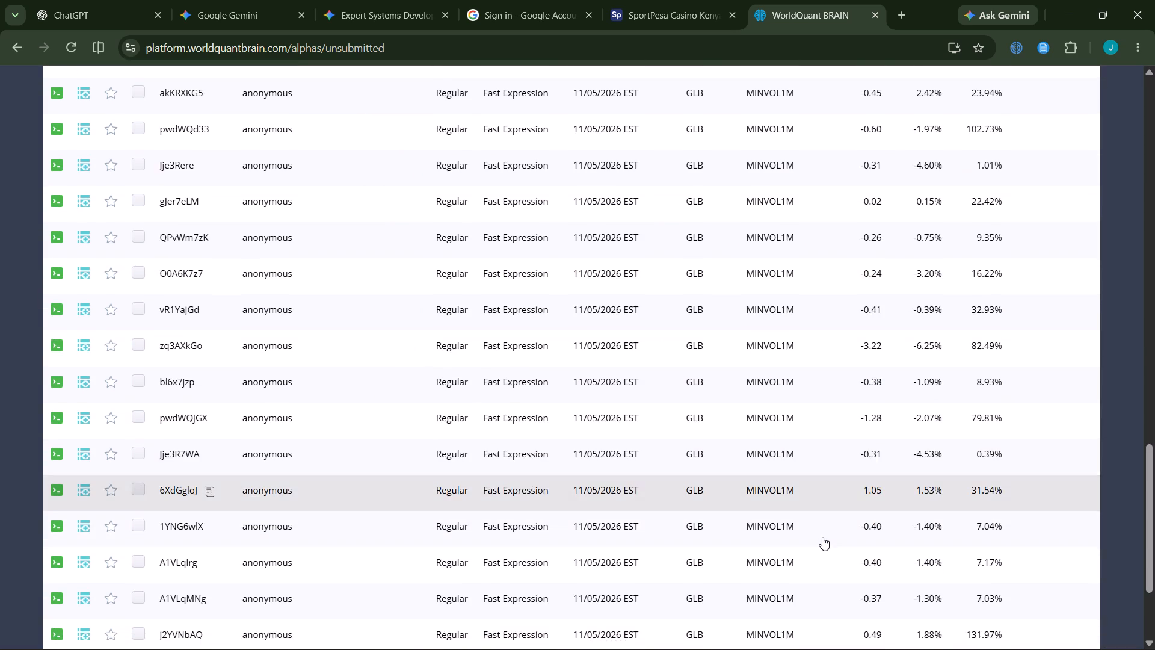
pyautogui.scroll(-17, 822, 537)
pyautogui.tripleClick(964, 556)
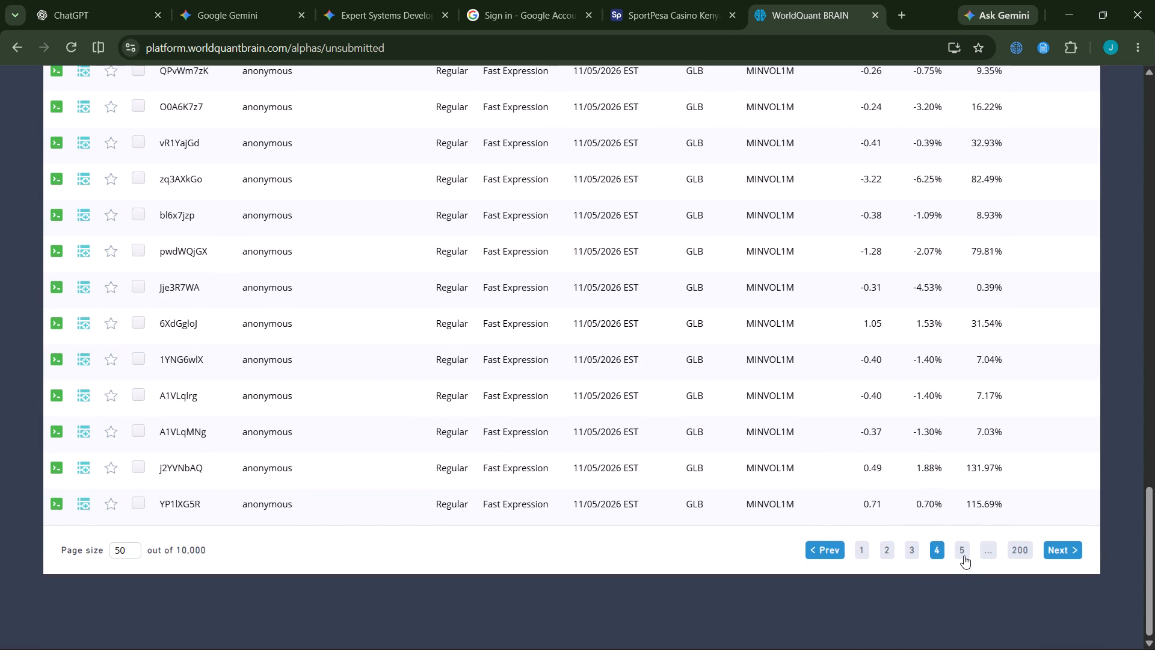
pyautogui.click(964, 556)
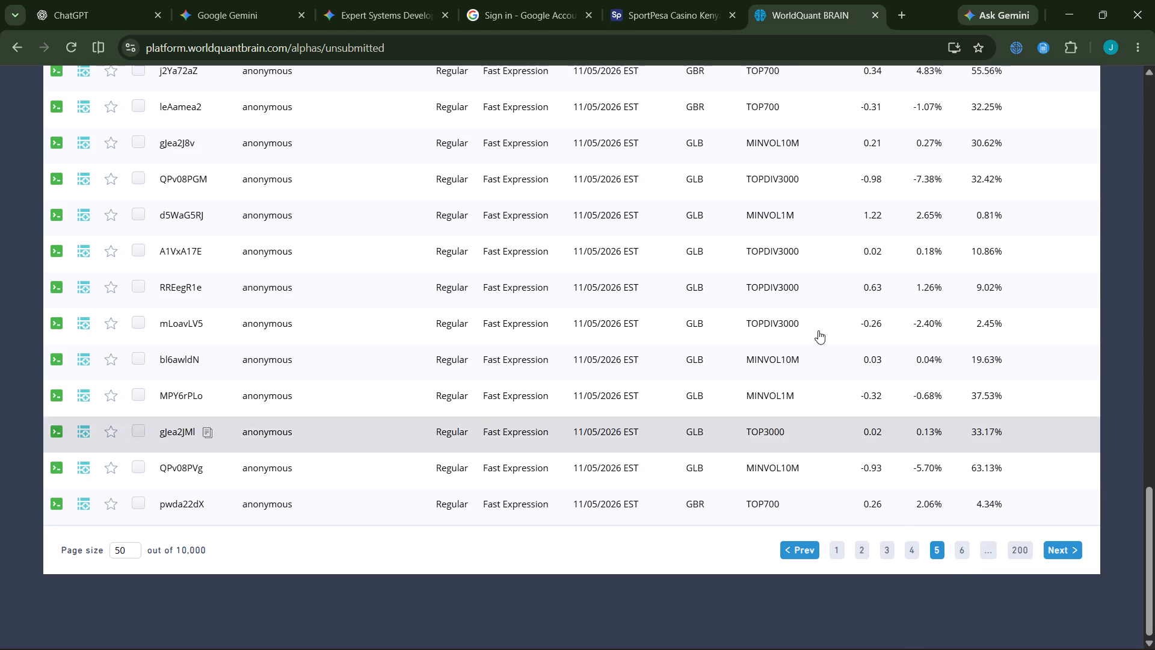
pyautogui.scroll(13, 833, 292)
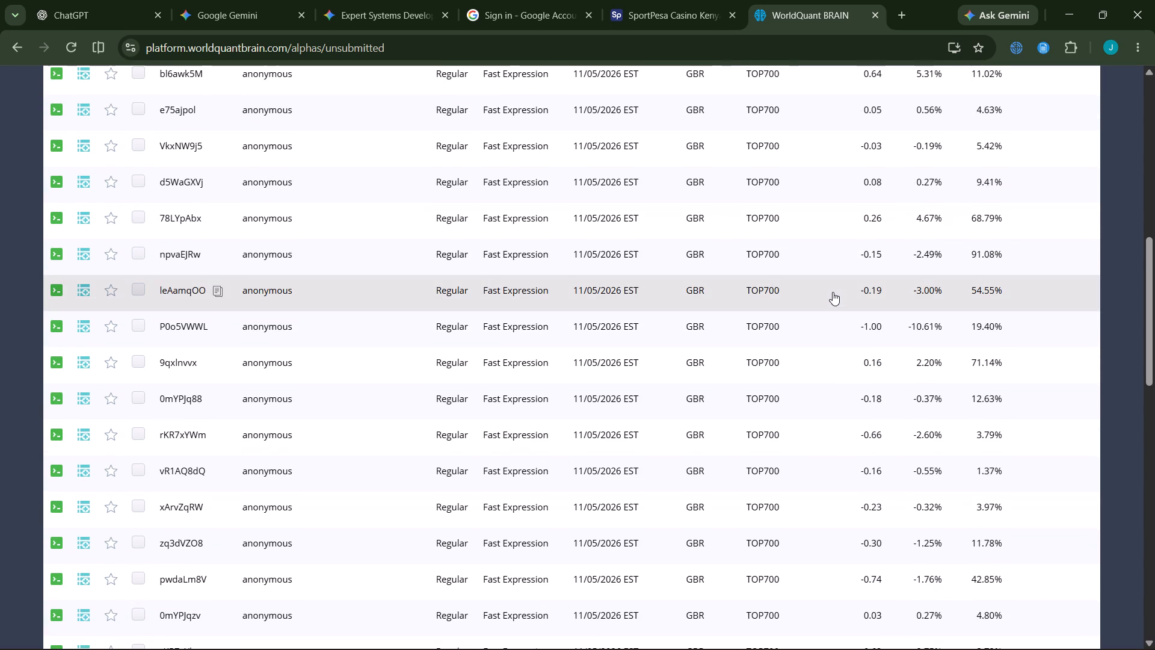
pyautogui.scroll(10, 833, 292)
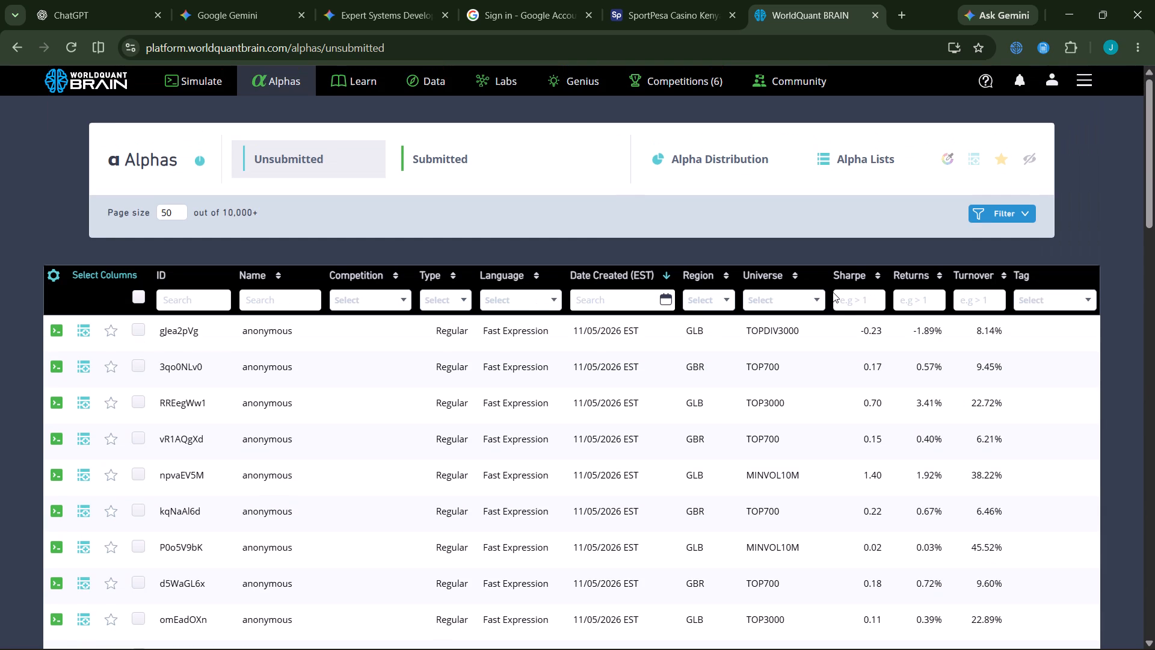
pyautogui.scroll(-20, 833, 294)
pyautogui.scroll(-5, 833, 294)
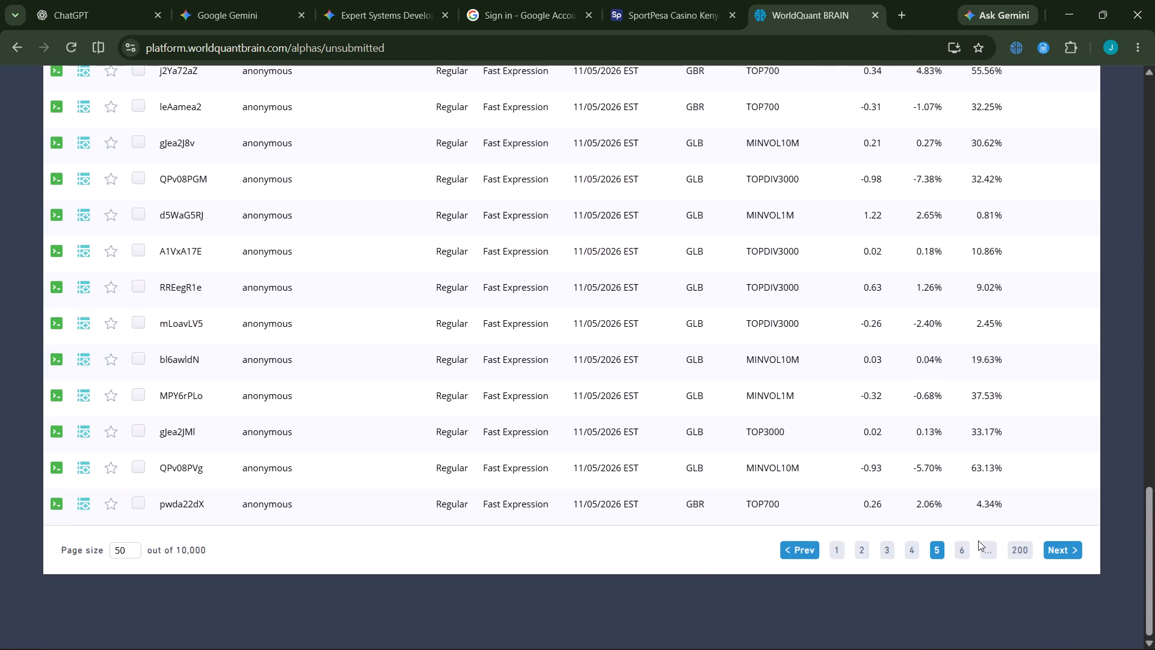
# Go to page 6 of the unsubmitted alphas and scan its rows for candidates with notable Sharpe values.
pyautogui.click(963, 548)
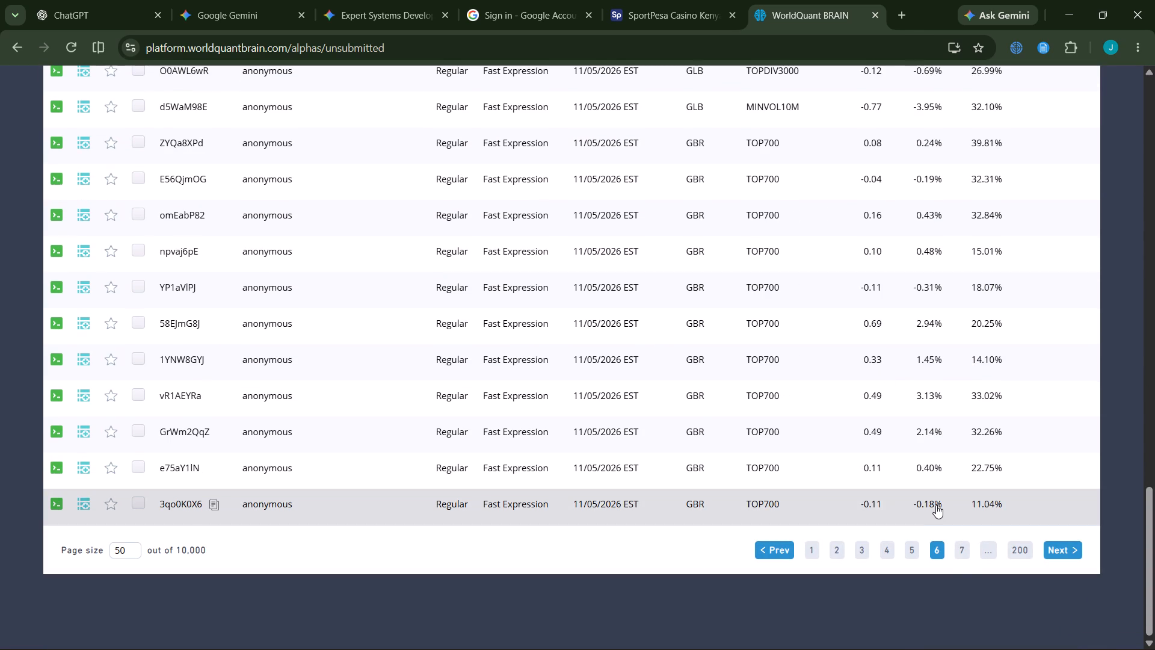
pyautogui.scroll(5, 870, 364)
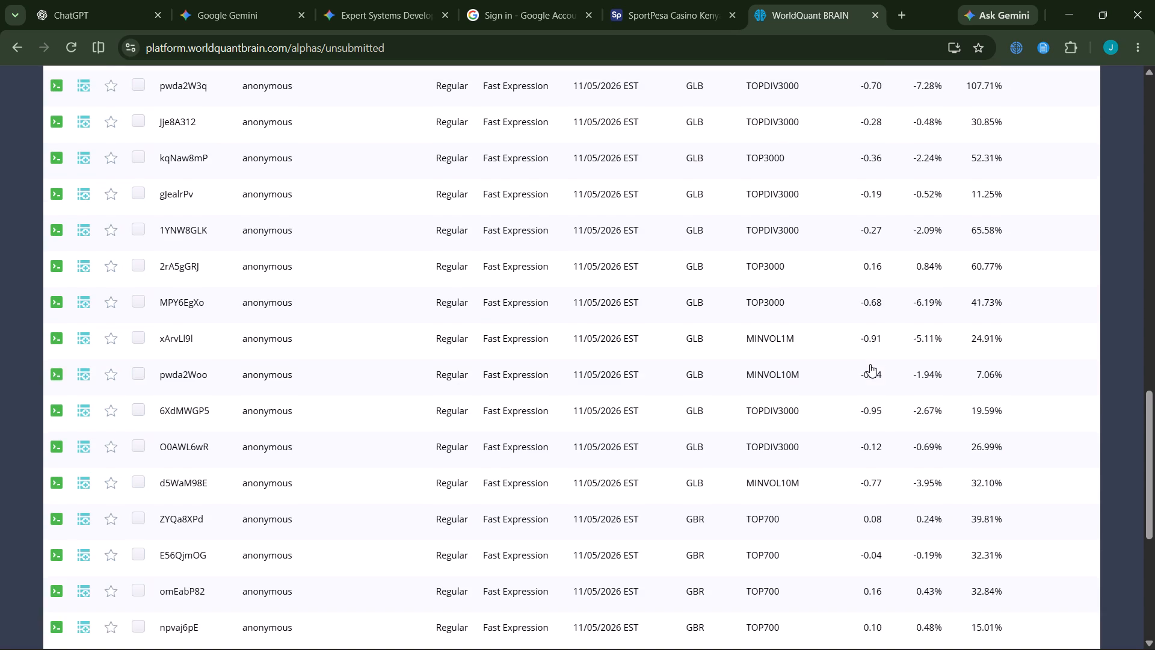
pyautogui.scroll(1, 870, 364)
pyautogui.scroll(-2, 870, 364)
pyautogui.scroll(16, 870, 364)
pyautogui.scroll(9, 866, 368)
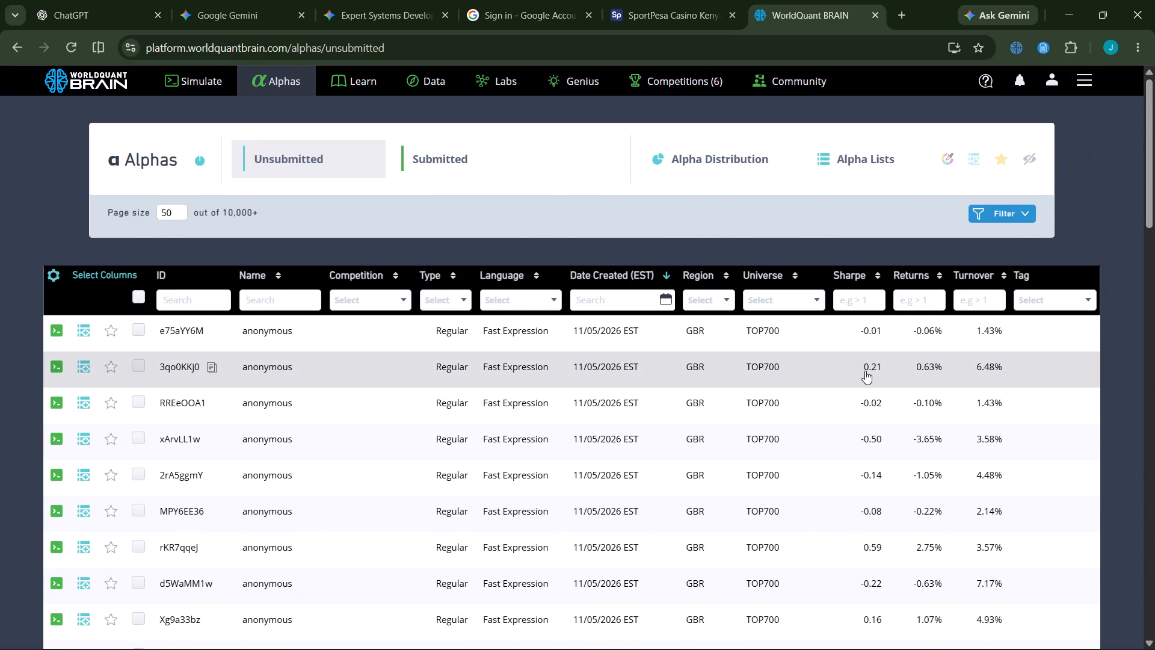
pyautogui.scroll(-20, 865, 373)
pyautogui.scroll(-20, 865, 373)
pyautogui.scroll(-9, 865, 373)
pyautogui.scroll(-20, 865, 373)
# Go to page 7 of the unsubmitted alphas and scan the Sharpe, returns and turnover of its rows.
pyautogui.click(963, 550)
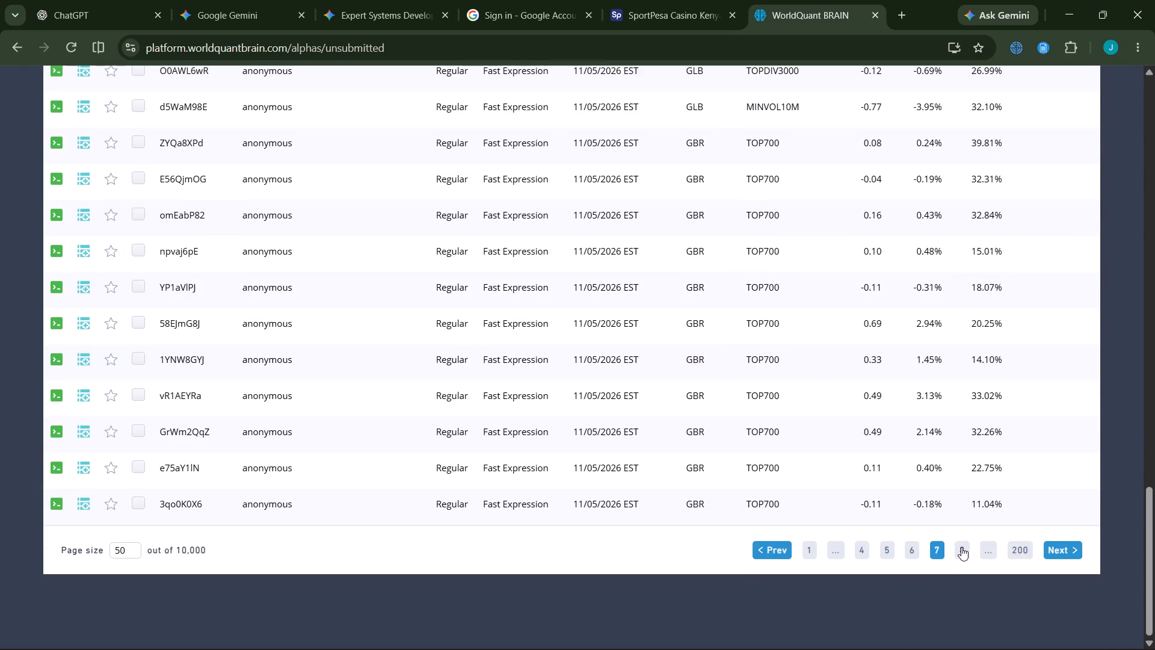
pyautogui.scroll(7, 965, 452)
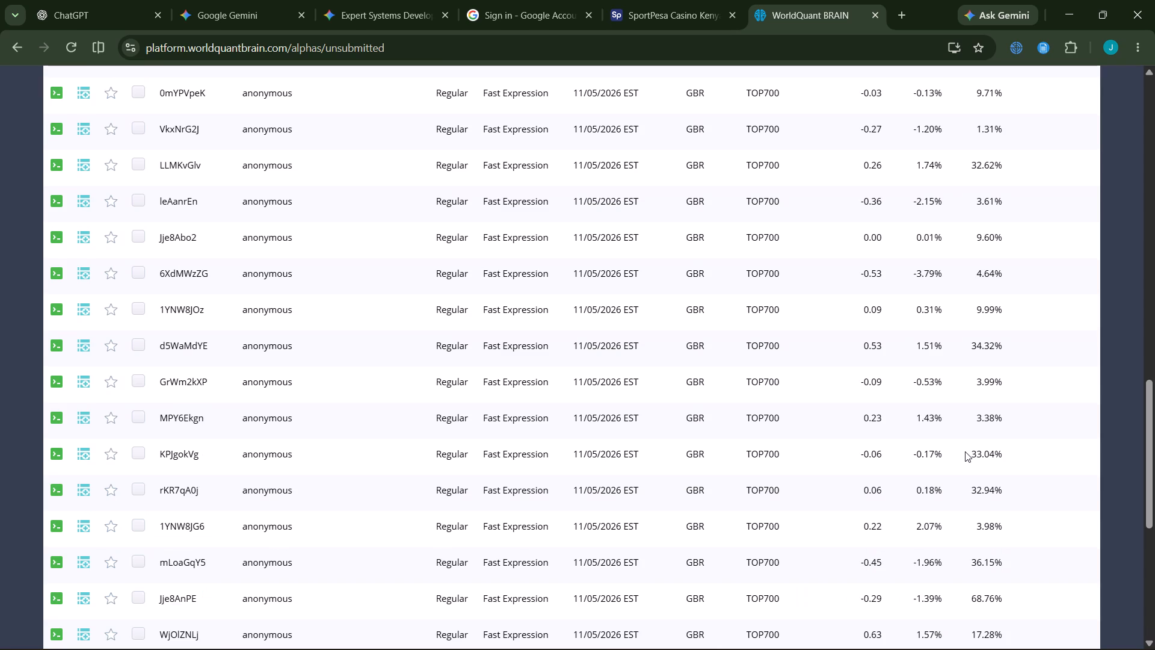
pyautogui.scroll(4, 965, 451)
pyautogui.scroll(20, 964, 451)
pyautogui.scroll(1, 964, 451)
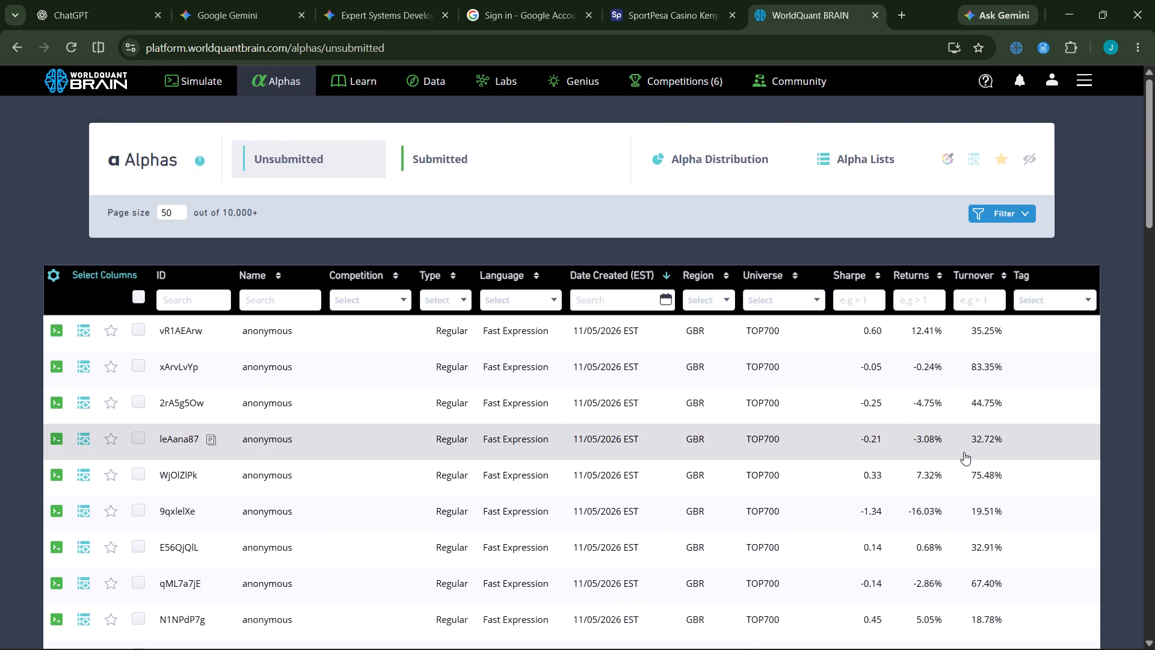
pyautogui.scroll(-8, 964, 452)
pyautogui.scroll(20, 962, 452)
pyautogui.scroll(20, 962, 452)
pyautogui.scroll(19, 962, 452)
pyautogui.scroll(-20, 962, 453)
pyautogui.scroll(-20, 962, 453)
pyautogui.scroll(-20, 962, 453)
pyautogui.scroll(-20, 962, 454)
pyautogui.scroll(-3, 962, 454)
pyautogui.scroll(-20, 962, 454)
pyautogui.scroll(-20, 962, 454)
pyautogui.scroll(-11, 962, 454)
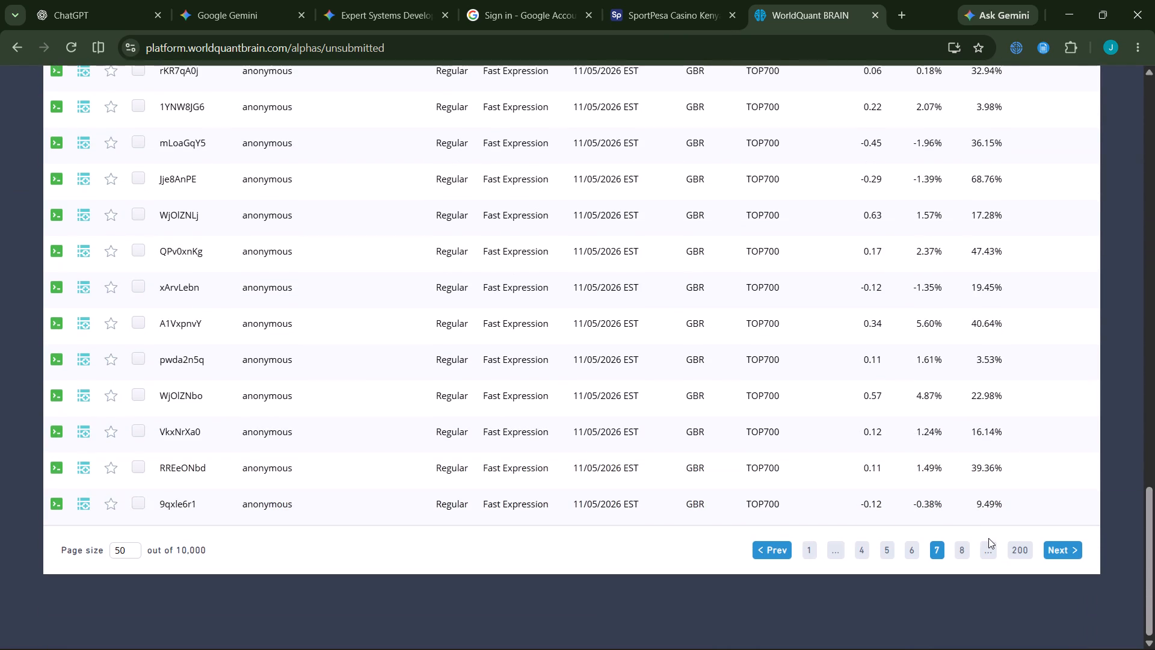
# Go to page 8 of the unsubmitted alphas and examine the performance figures of the listed alphas.
pyautogui.click(964, 547)
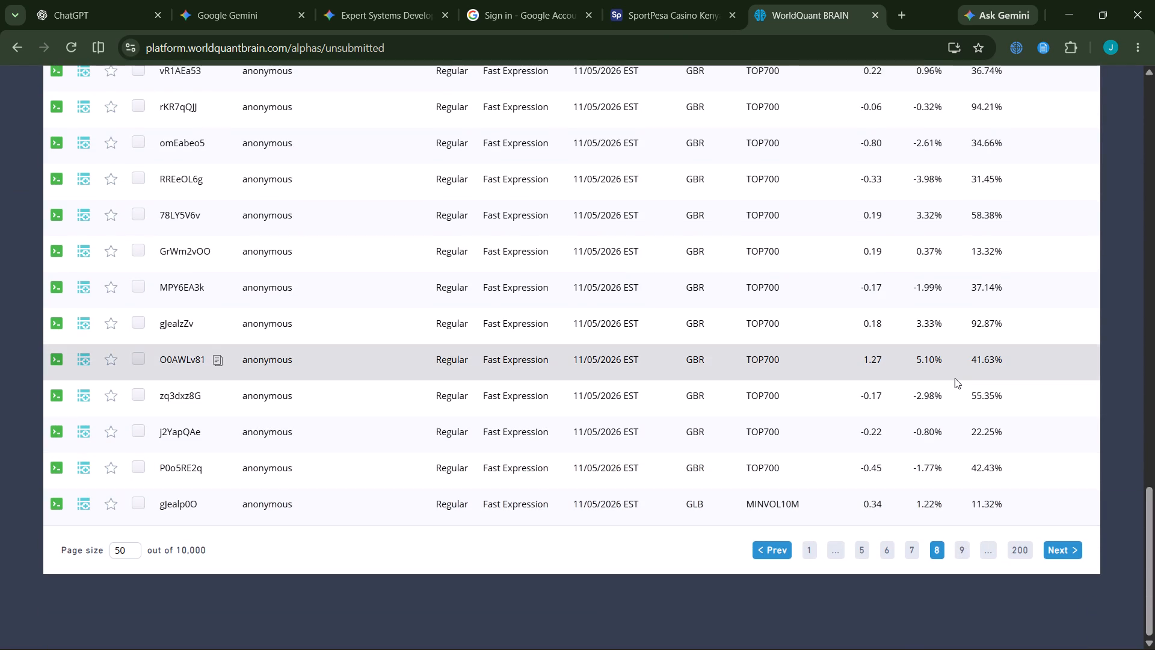
pyautogui.scroll(6, 957, 362)
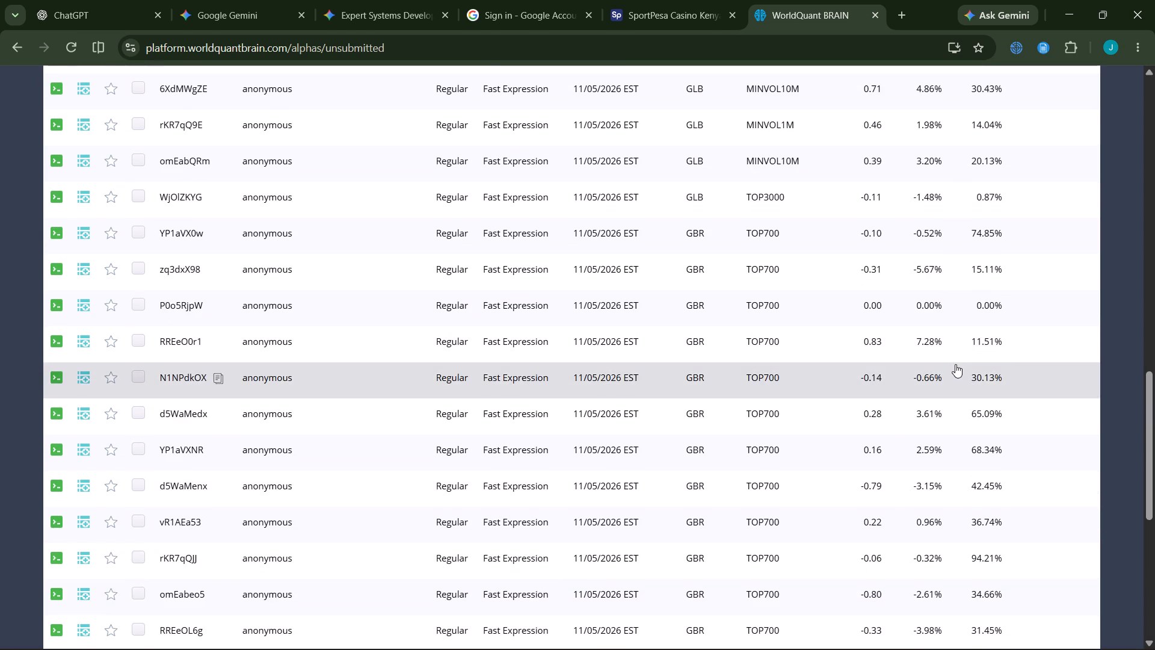
pyautogui.scroll(17, 955, 365)
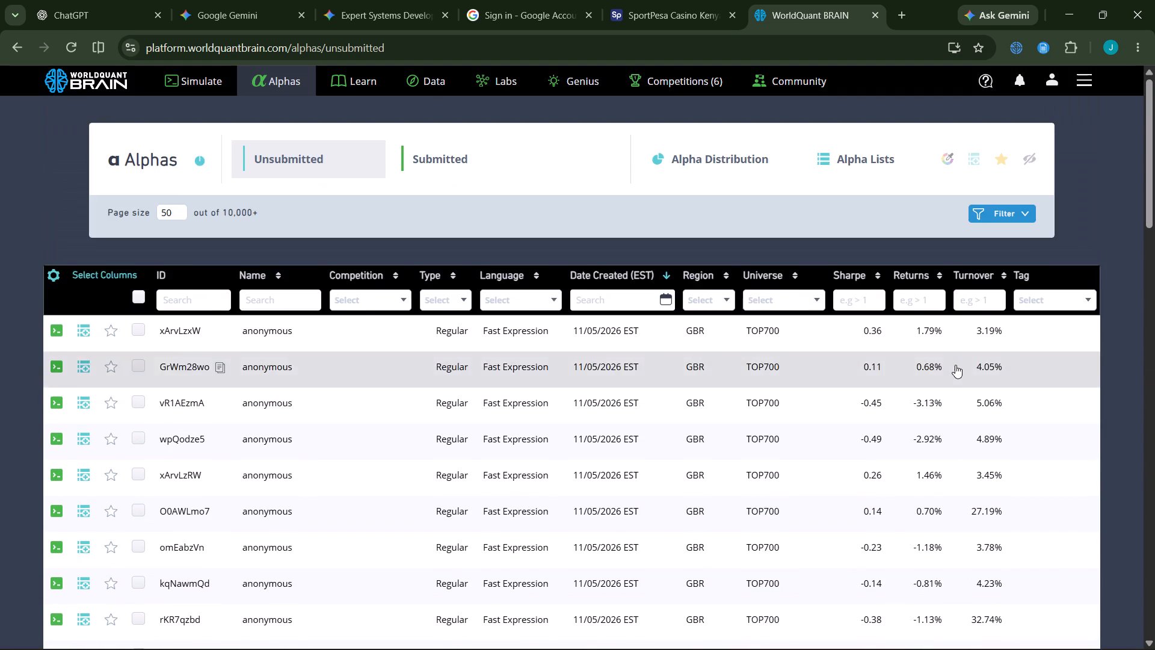
pyautogui.scroll(-20, 955, 365)
pyautogui.scroll(-20, 955, 365)
pyautogui.scroll(-7, 955, 365)
# Go to page 9 of the unsubmitted alphas and examine the performance figures of the listed alphas.
pyautogui.click(960, 545)
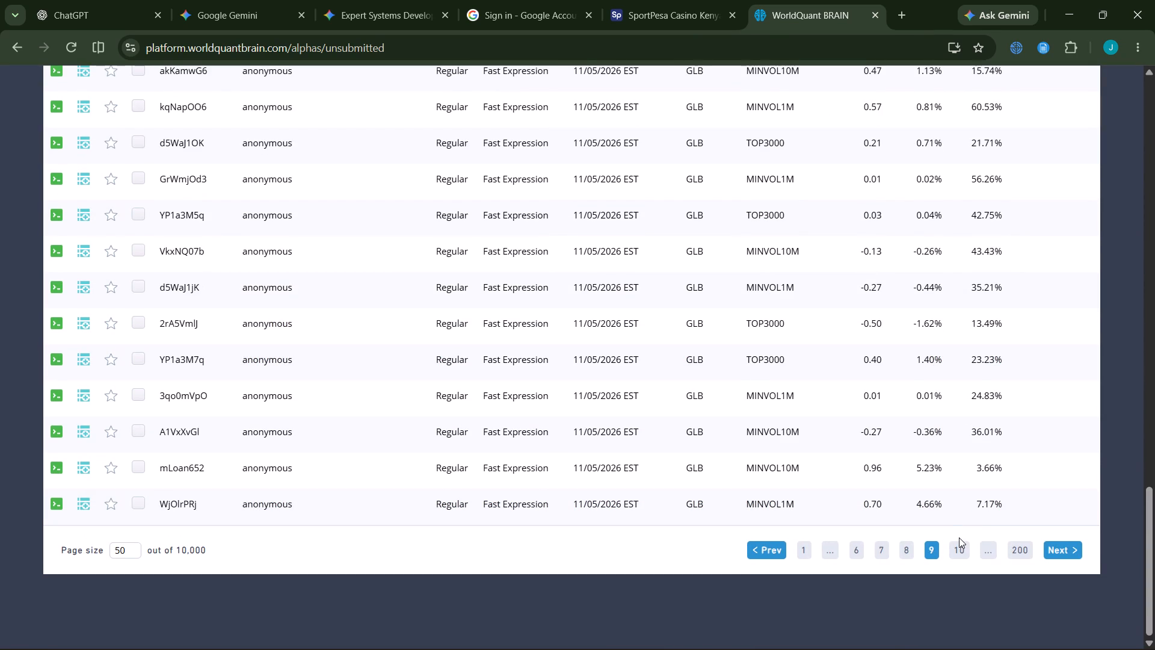
pyautogui.scroll(20, 928, 457)
pyautogui.scroll(-3, 926, 456)
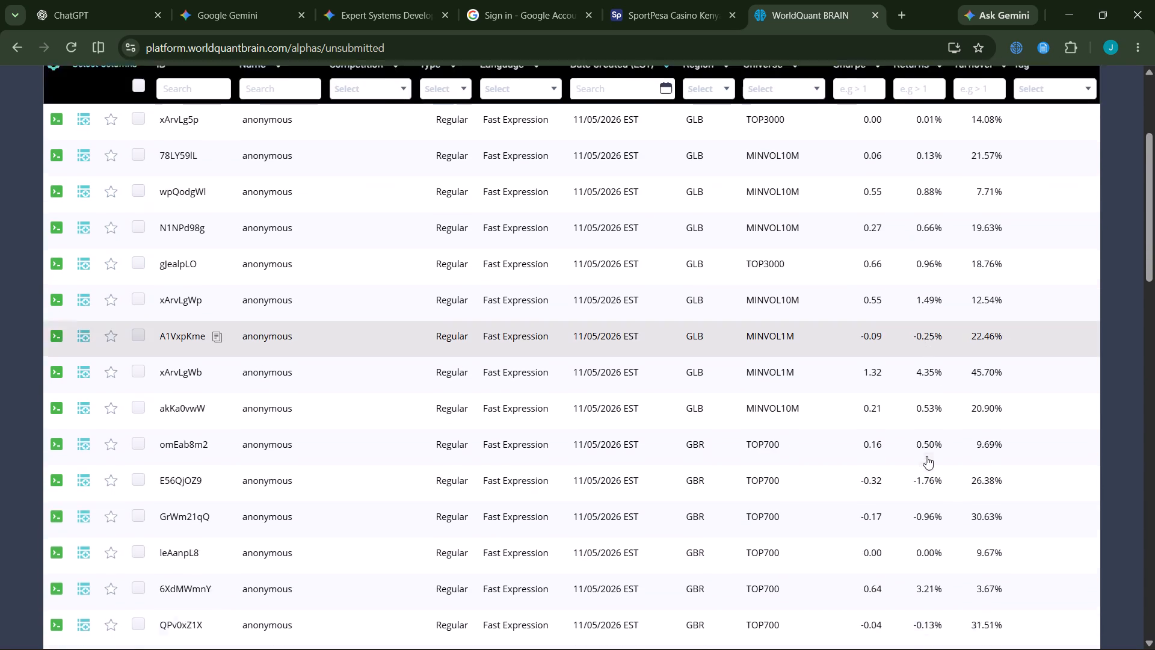
pyautogui.scroll(-6, 926, 456)
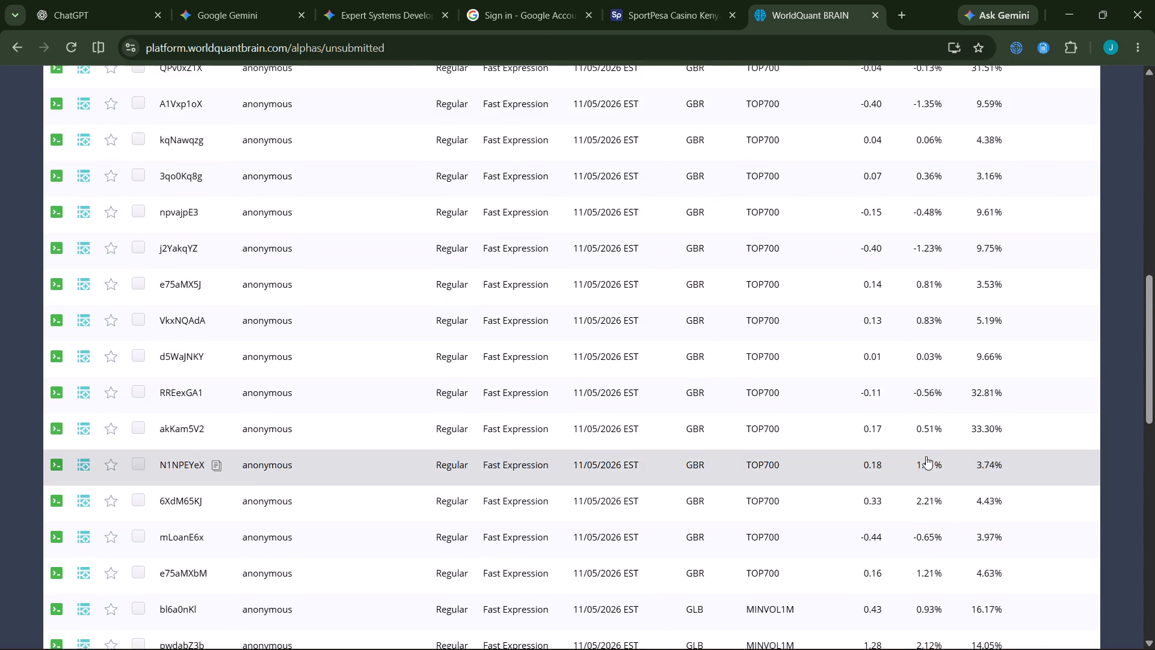
pyautogui.scroll(-14, 926, 456)
# On page 10 of the unsubmitted alphas, open alpha 78LYLE8Q and review its code, settings and training-period IS Summary.
pyautogui.click(951, 542)
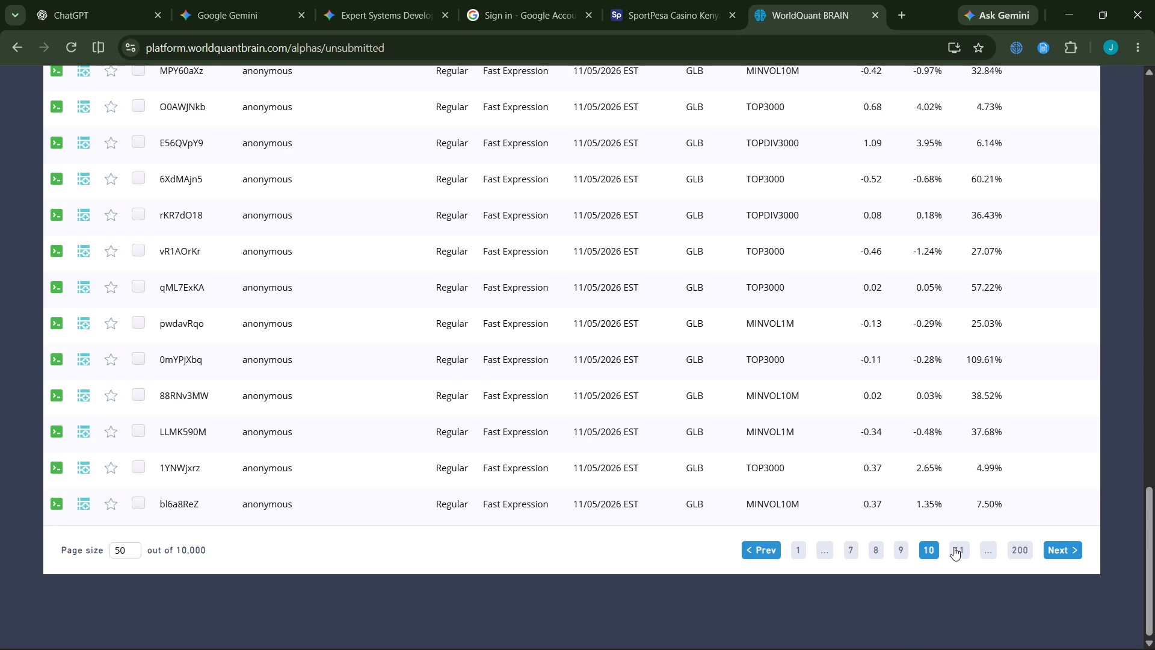
pyautogui.scroll(16, 945, 436)
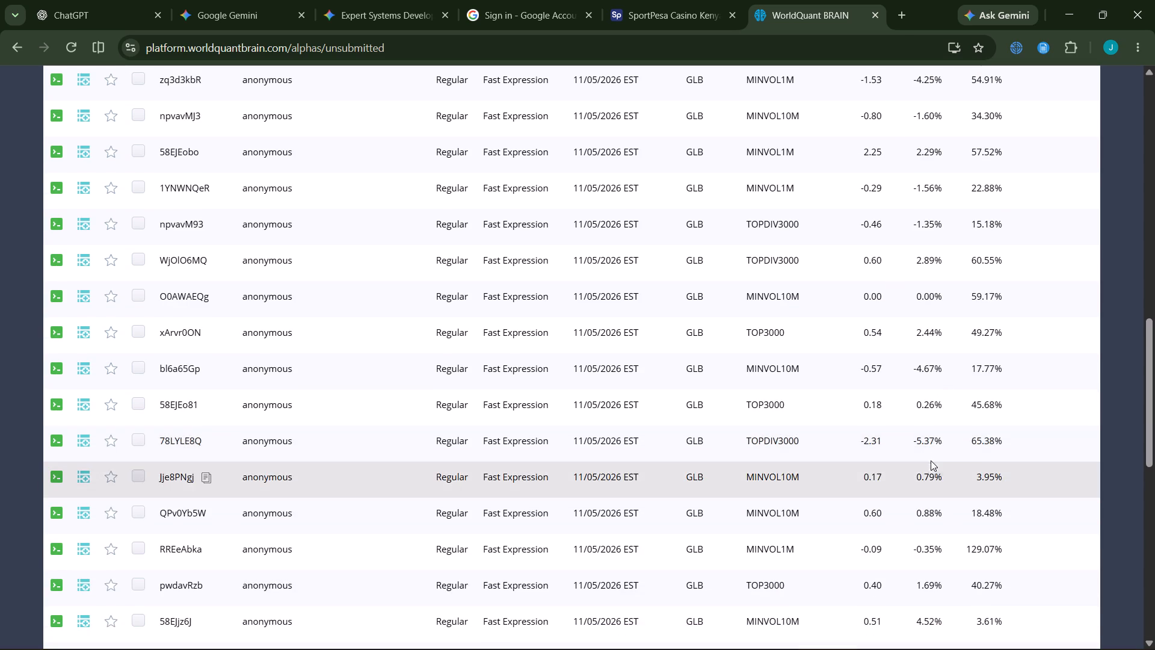
pyautogui.click(934, 445)
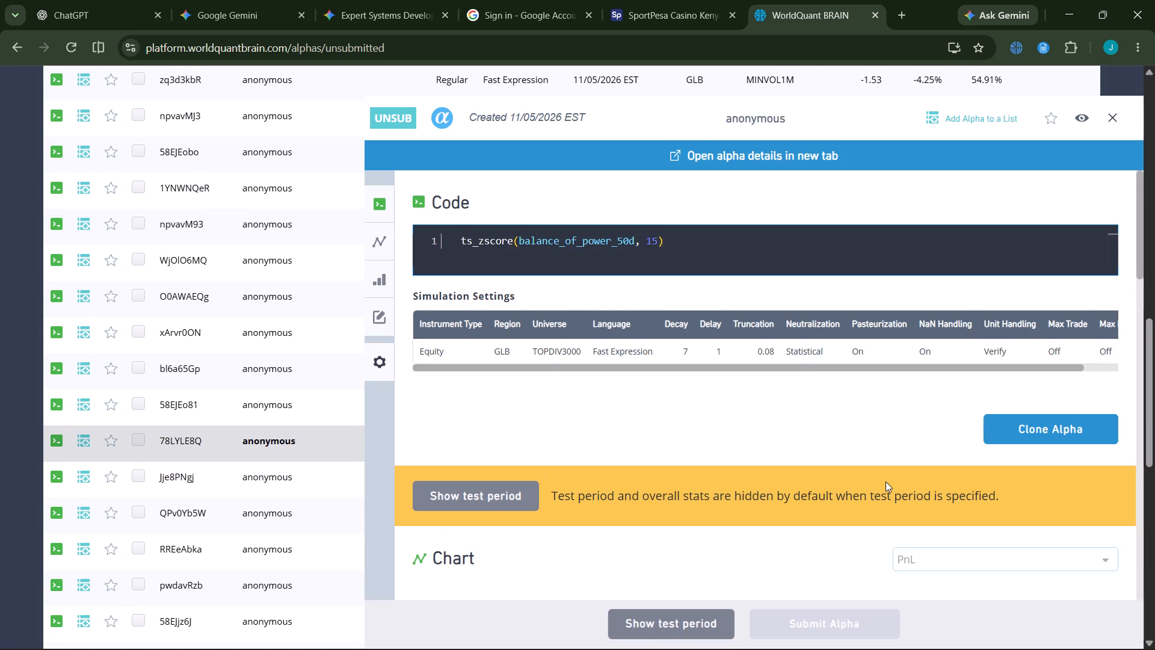
pyautogui.scroll(-20, 885, 483)
pyautogui.scroll(-20, 885, 483)
pyautogui.scroll(-20, 885, 483)
pyautogui.scroll(10, 885, 483)
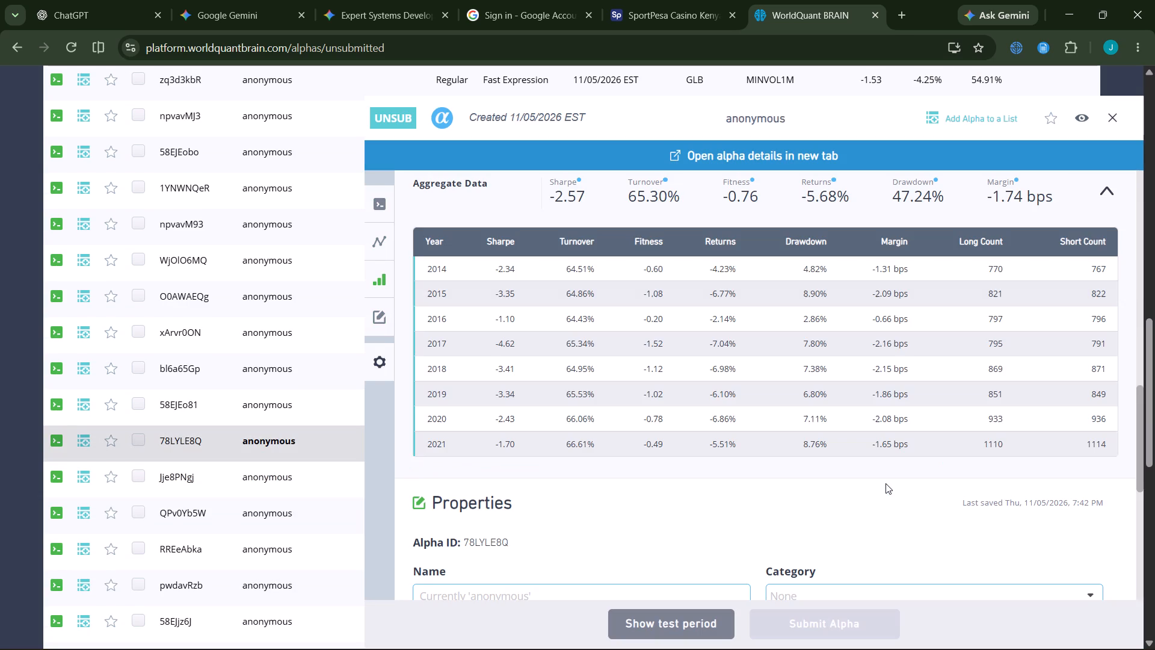
pyautogui.scroll(3, 877, 387)
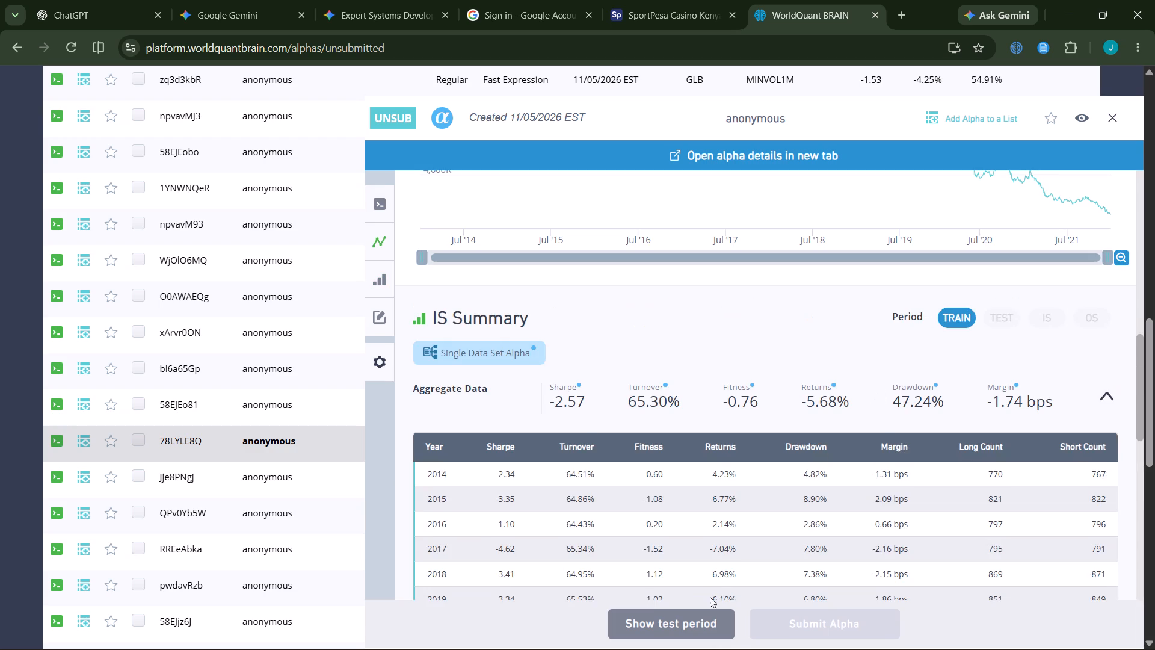
# Show the test period for alpha 78LYLE8Q and review its PnL chart and IS Summary.
pyautogui.click(710, 614)
pyautogui.scroll(-20, 738, 478)
pyautogui.scroll(-7, 738, 478)
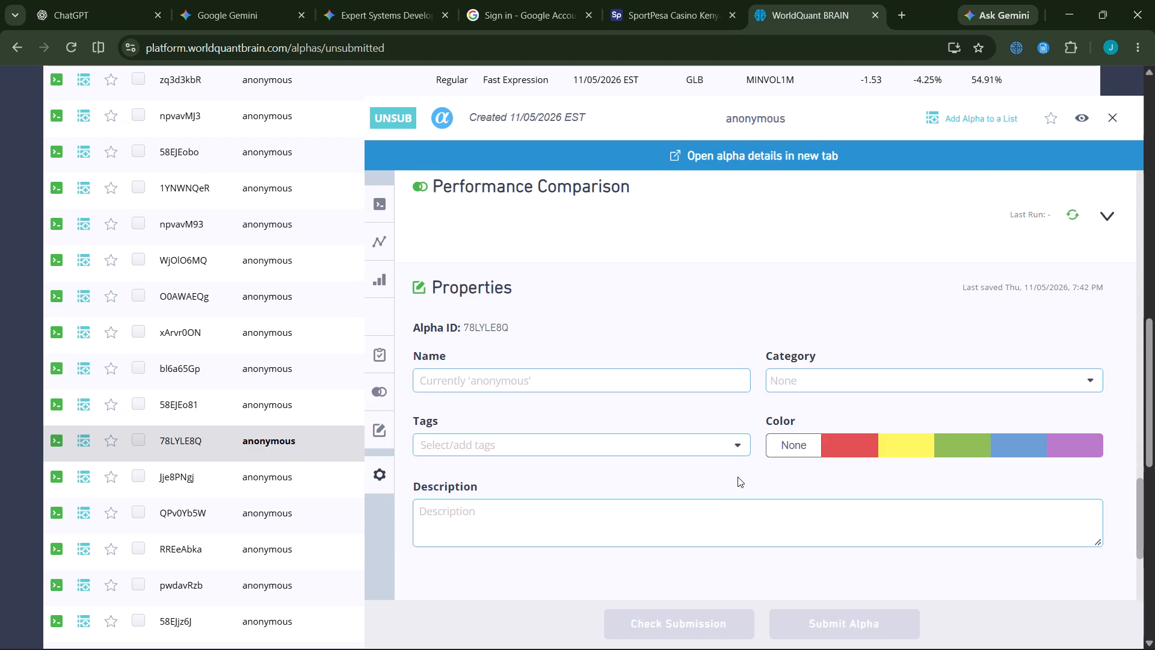
pyautogui.scroll(-20, 738, 477)
pyautogui.scroll(-12, 738, 477)
pyautogui.scroll(20, 738, 477)
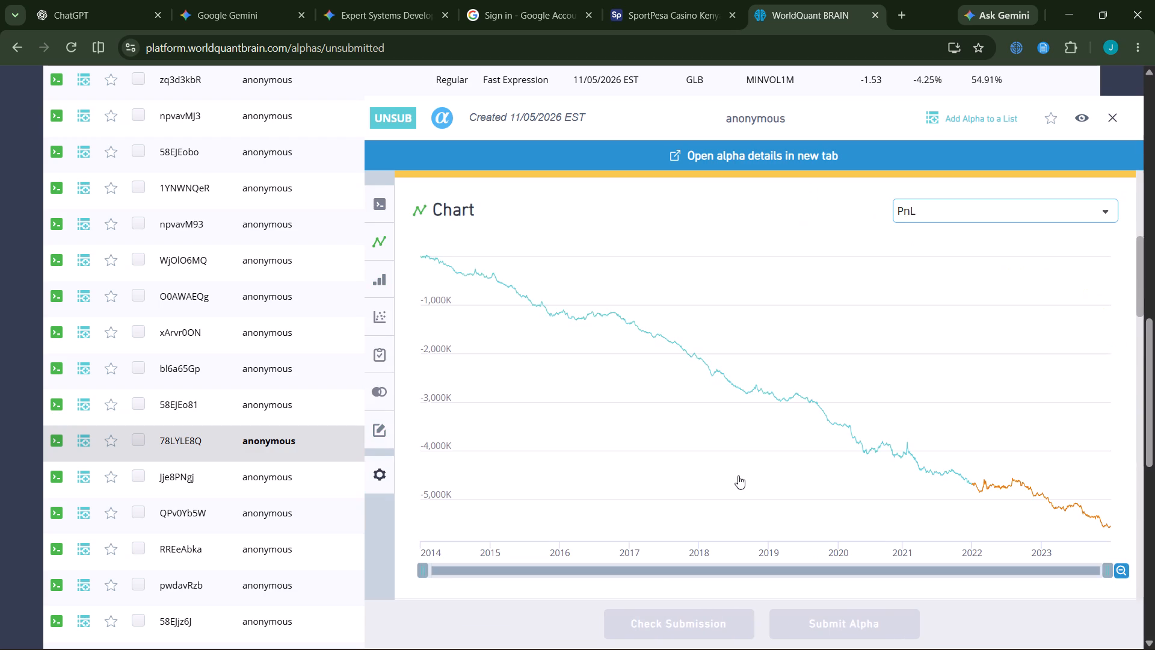
pyautogui.scroll(-3, 738, 475)
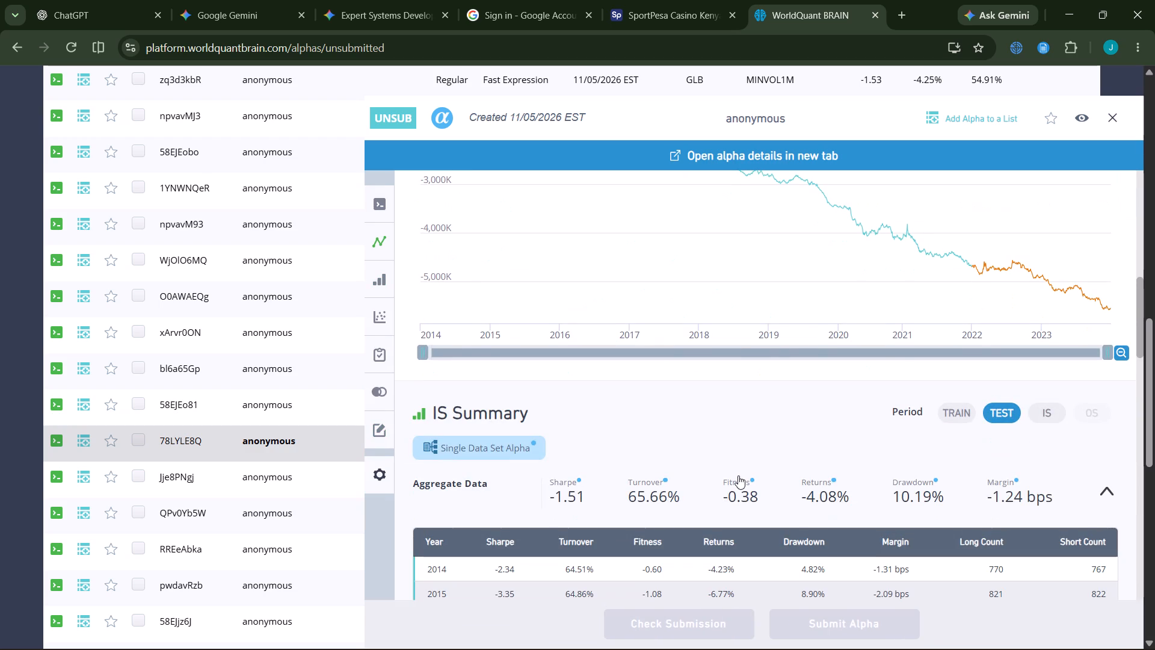
pyautogui.scroll(20, 738, 475)
pyautogui.scroll(5, 738, 475)
# Clone alpha 78LYLE8Q into a new simulation.
pyautogui.click(1005, 424)
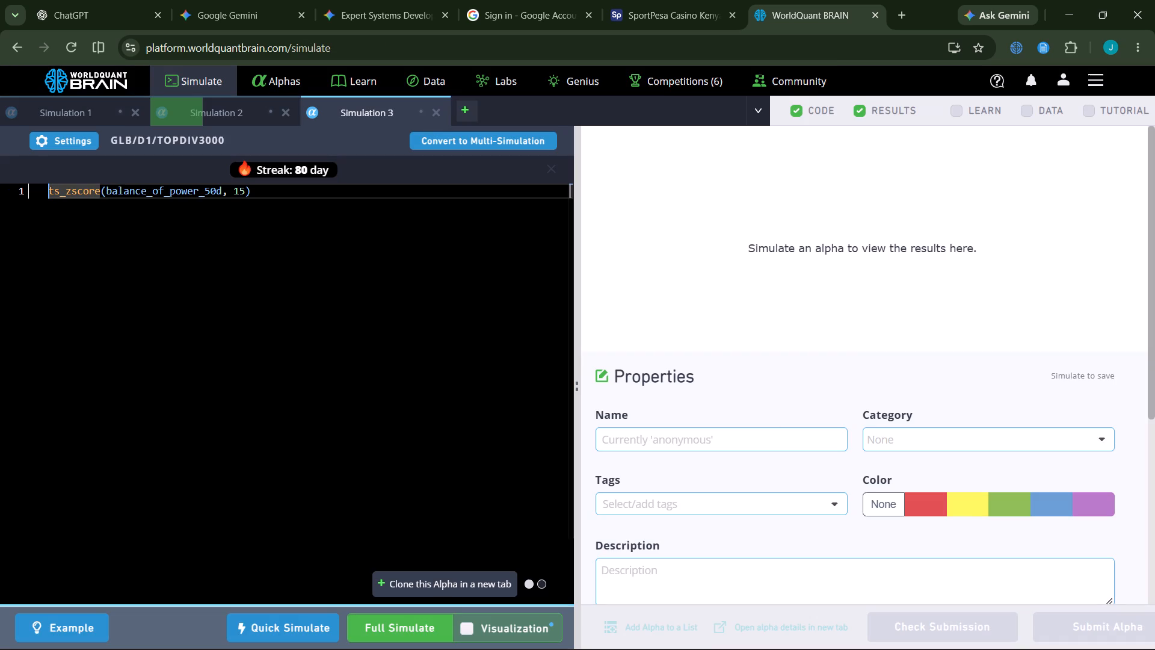
# Wrap the cloned ts_zscore(balance_of_power_50d, 15) expression in group_zscore with the sector group, and run a full simulation.
pyautogui.hotkey('shift', '(')
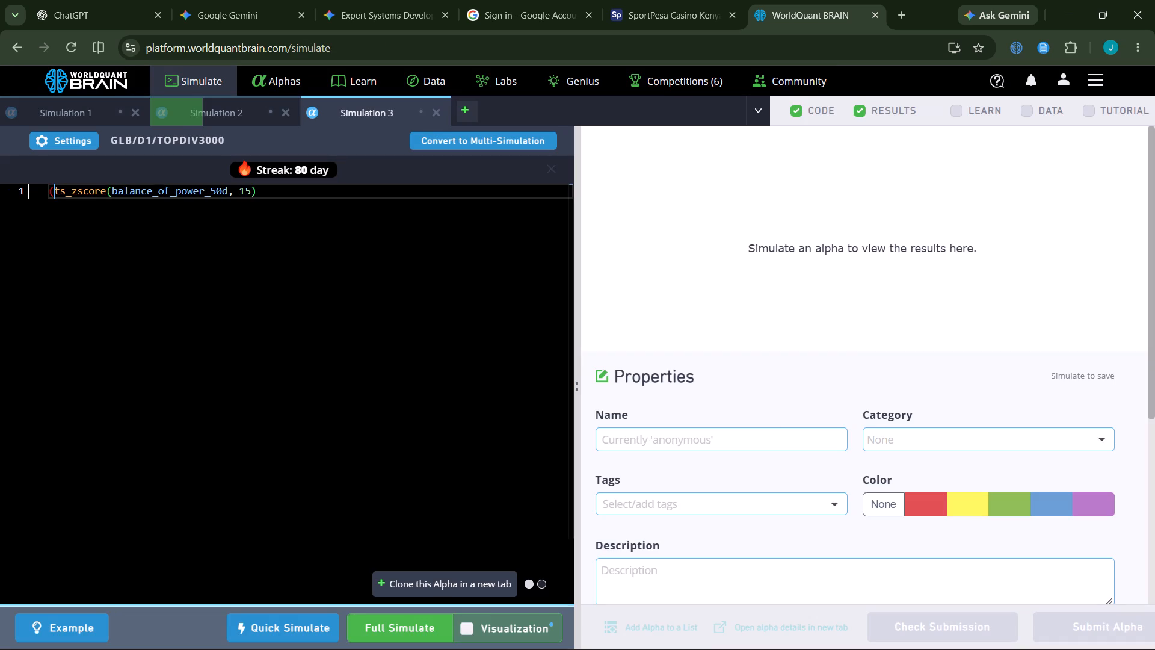
pyautogui.press('Left')
pyautogui.write('grou')
pyautogui.scroll(-1, 241, 388)
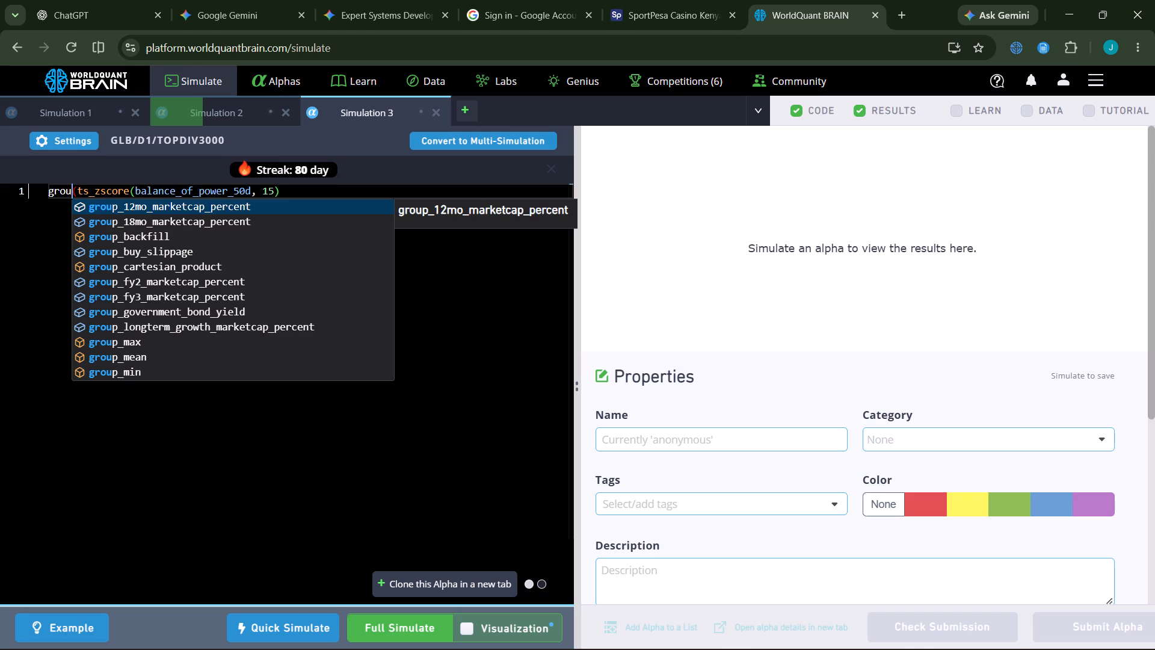
pyautogui.scroll(-6, 241, 388)
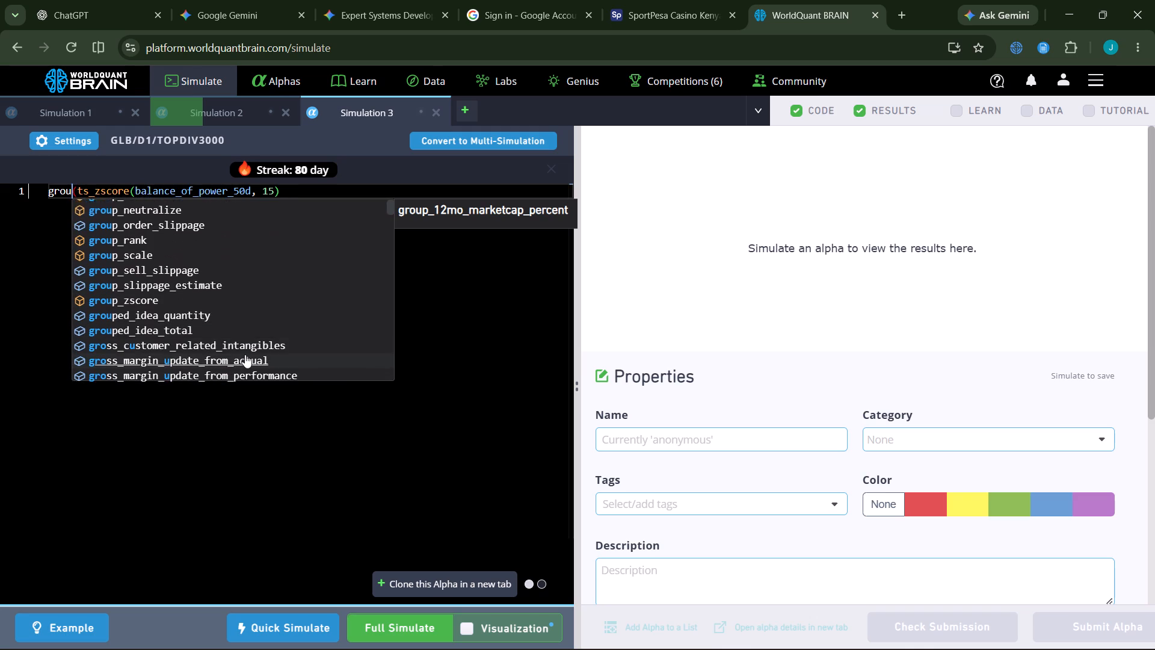
pyautogui.press('p')
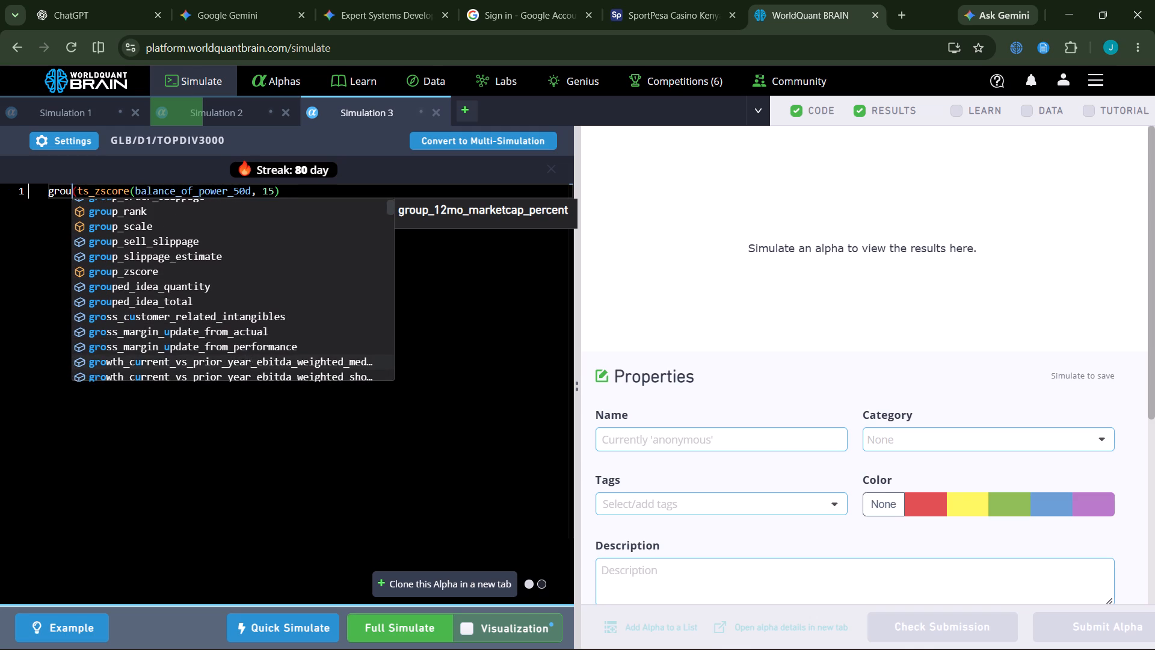
pyautogui.write('_zs')
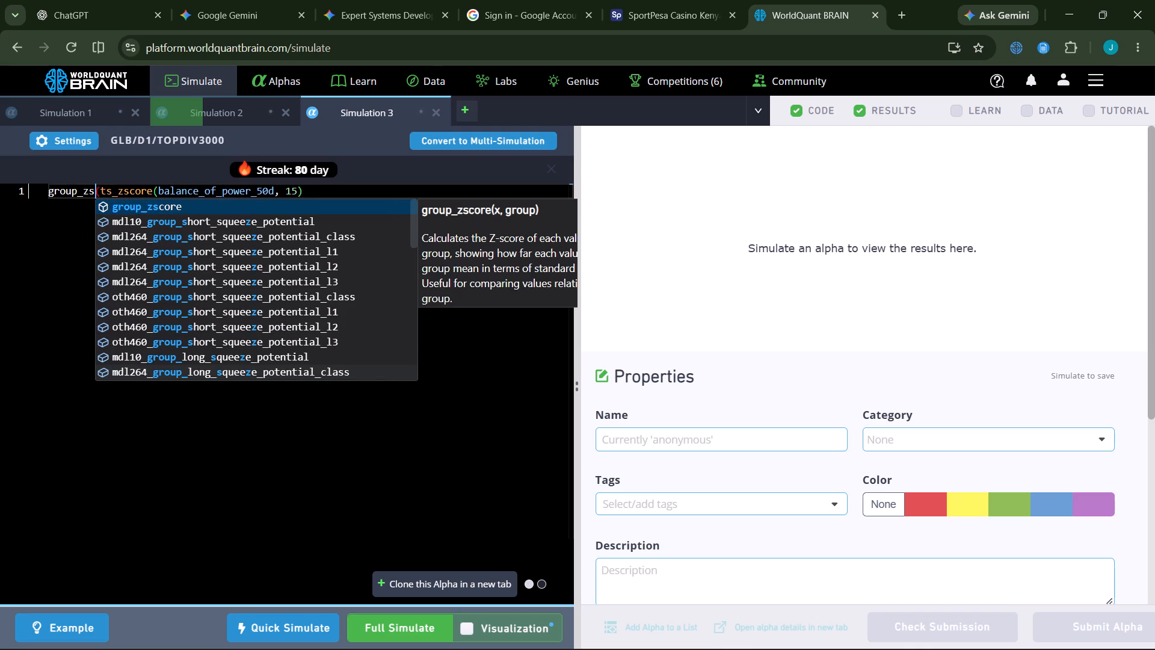
pyautogui.press('Tab')
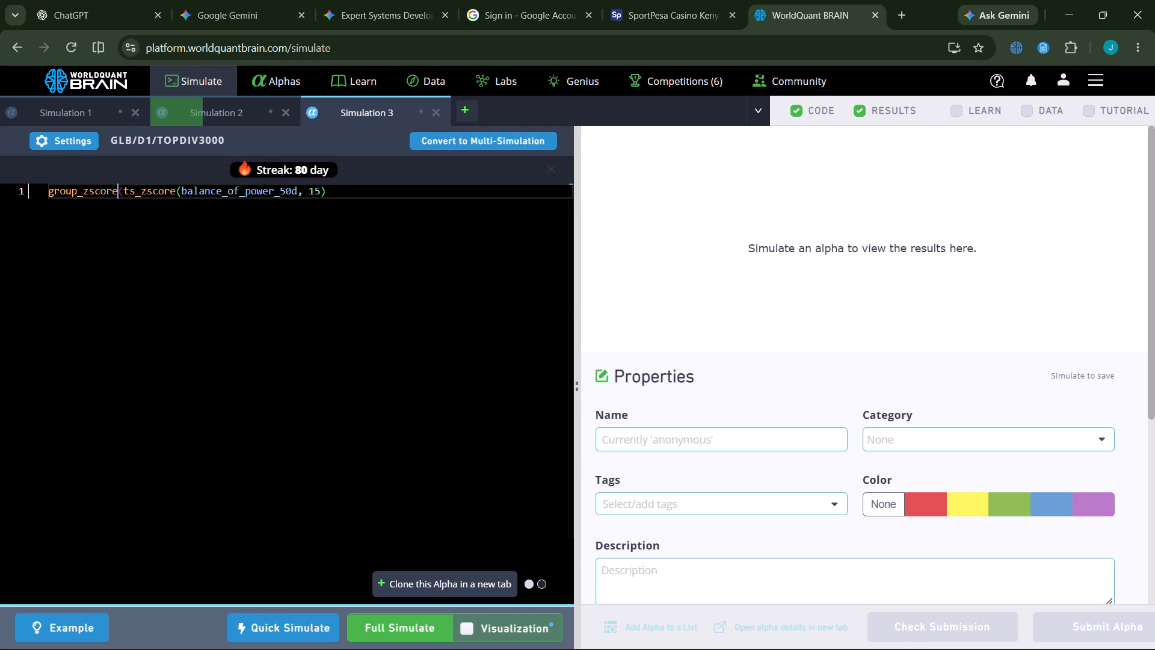
pyautogui.click(356, 216)
pyautogui.write(',sec')
pyautogui.write('tor')
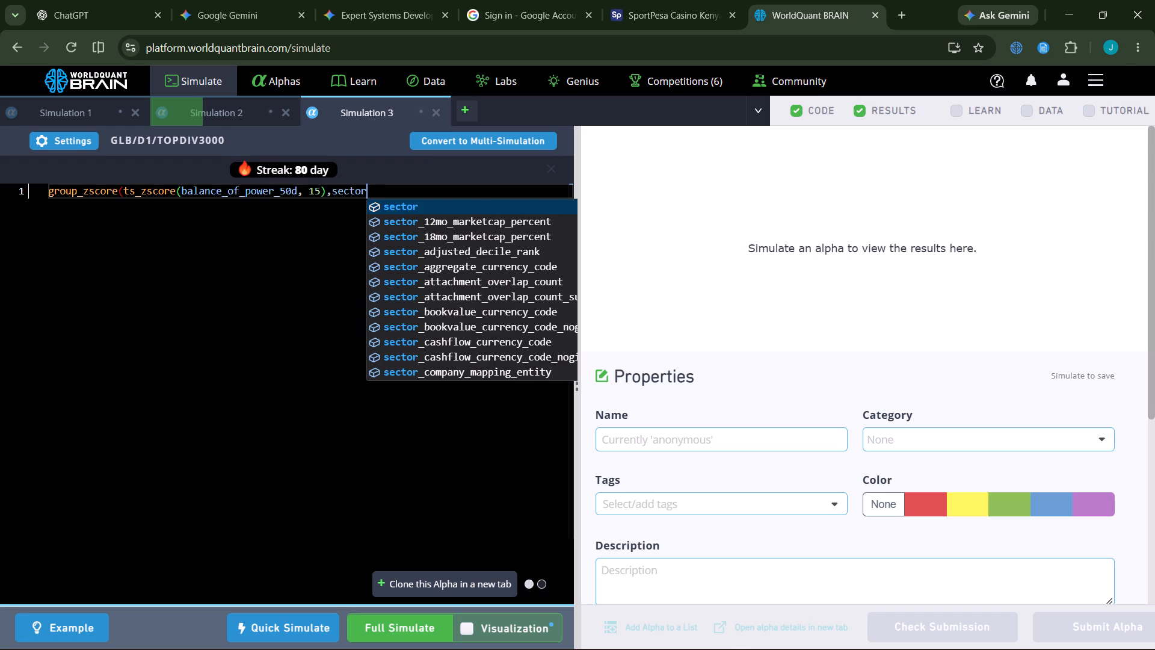
pyautogui.hotkey('shift', ')')
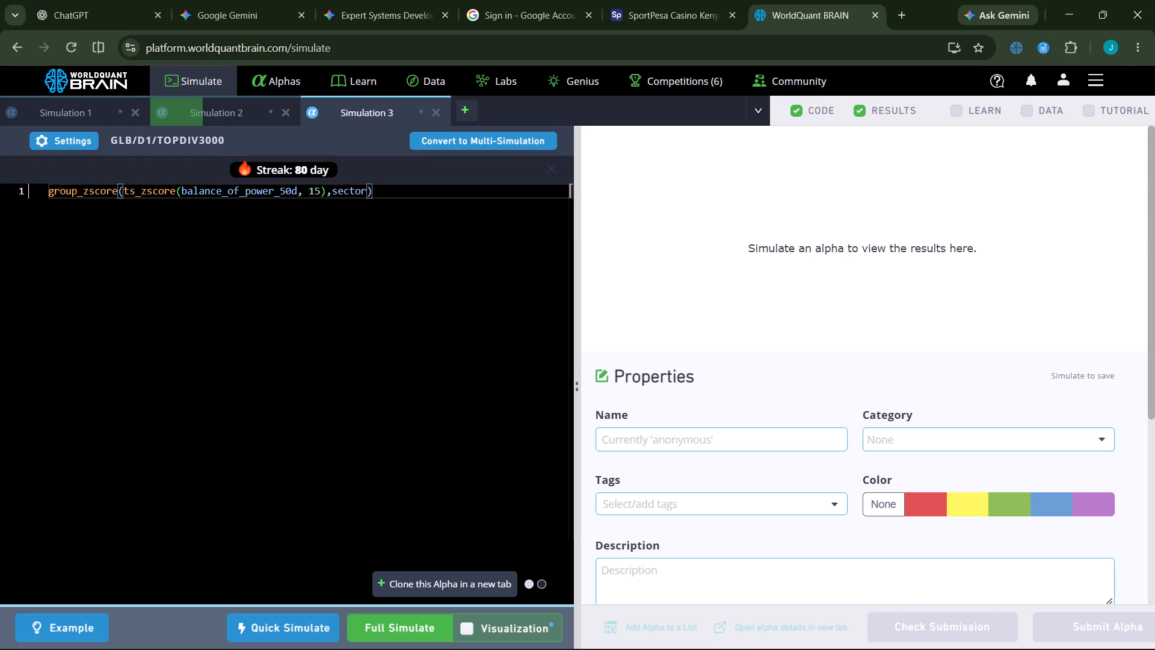
pyautogui.click(426, 619)
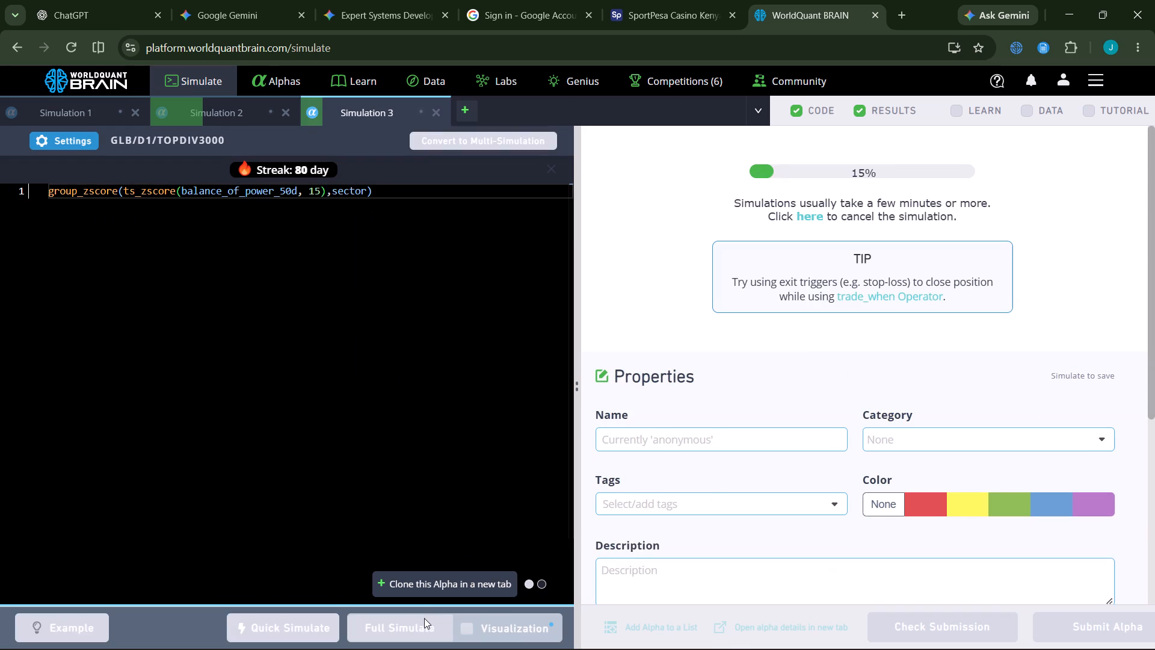
# Open the "bad day rescuse" alpha list for comparison and examine the status and performance figures of its alphas.
pyautogui.click(298, 72)
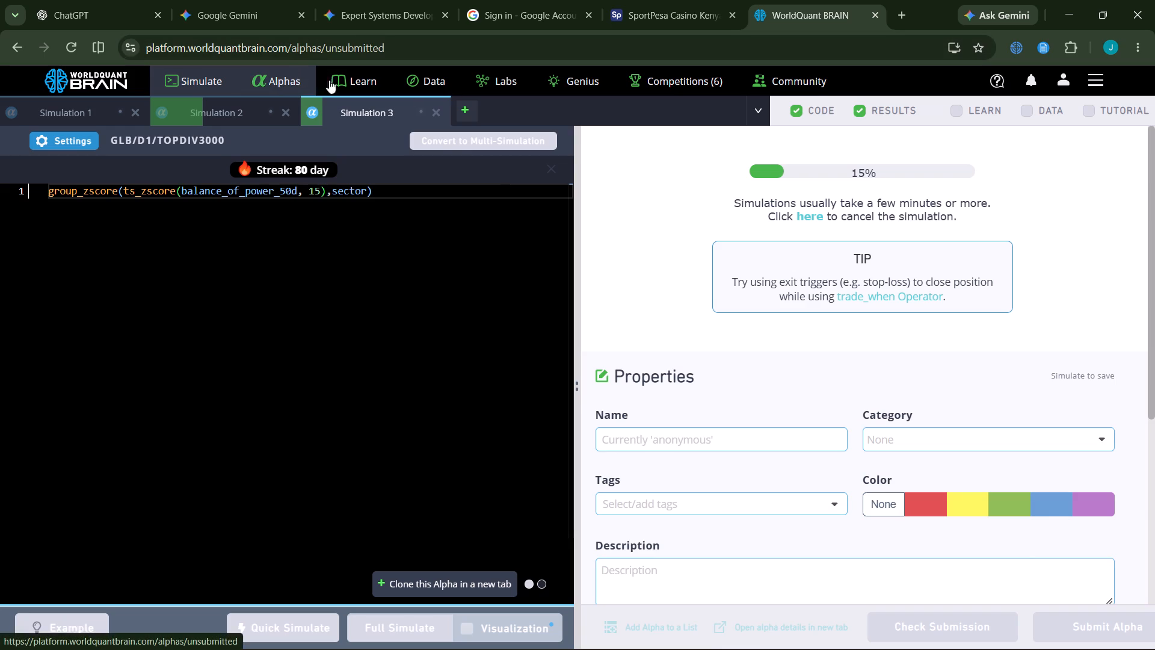
pyautogui.doubleClick(888, 154)
pyautogui.doubleClick(876, 156)
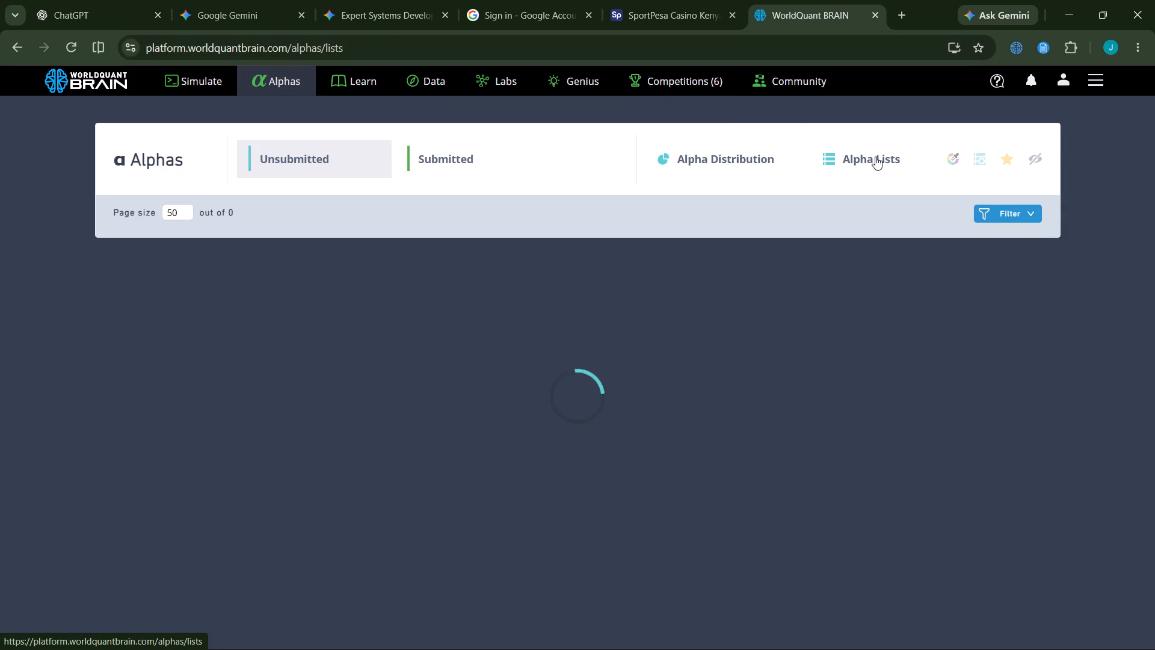
pyautogui.click(875, 156)
pyautogui.click(872, 167)
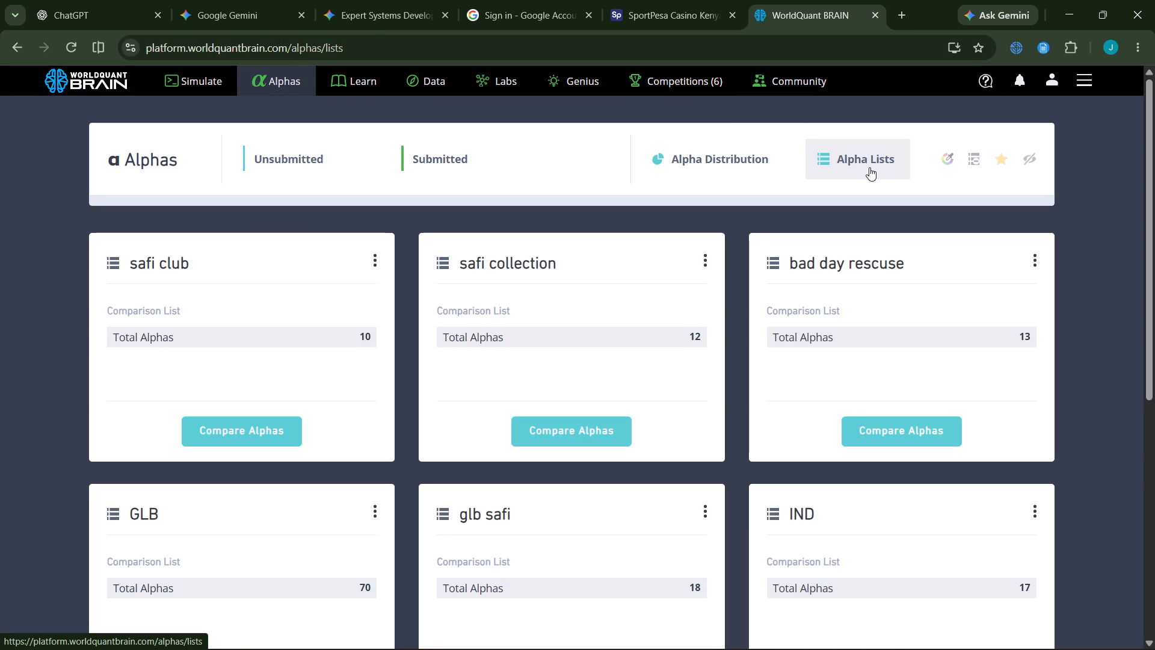
pyautogui.click(907, 431)
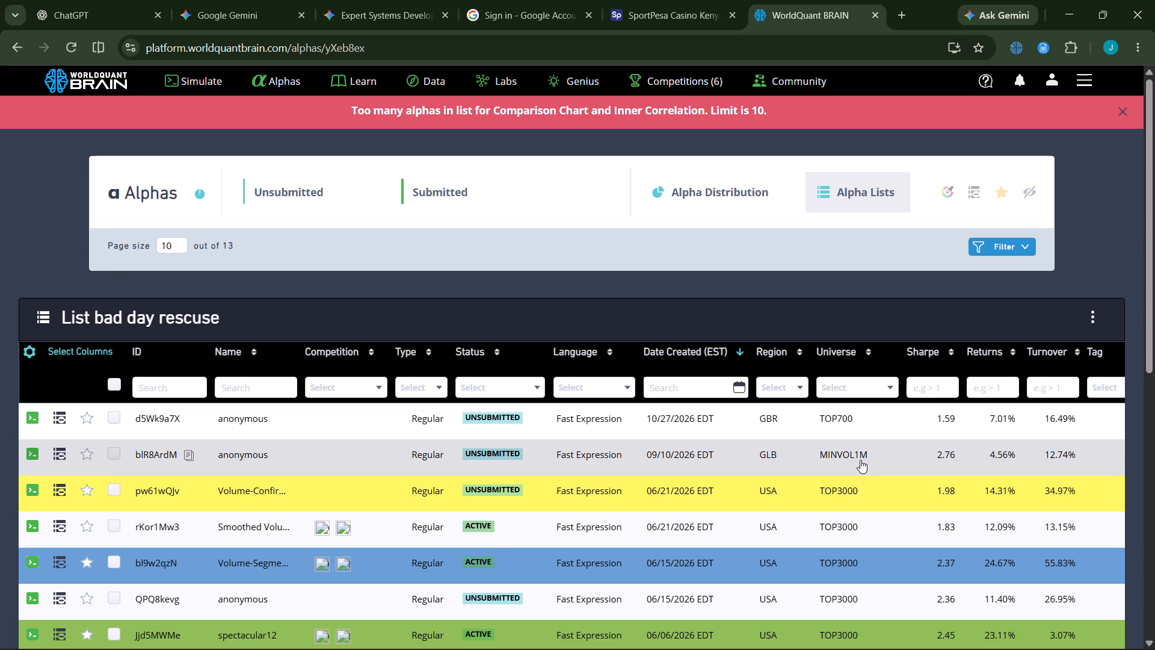
pyautogui.scroll(-20, 787, 439)
pyautogui.scroll(-17, 787, 439)
pyautogui.scroll(20, 740, 187)
pyautogui.scroll(3, 740, 187)
pyautogui.scroll(-1, 739, 187)
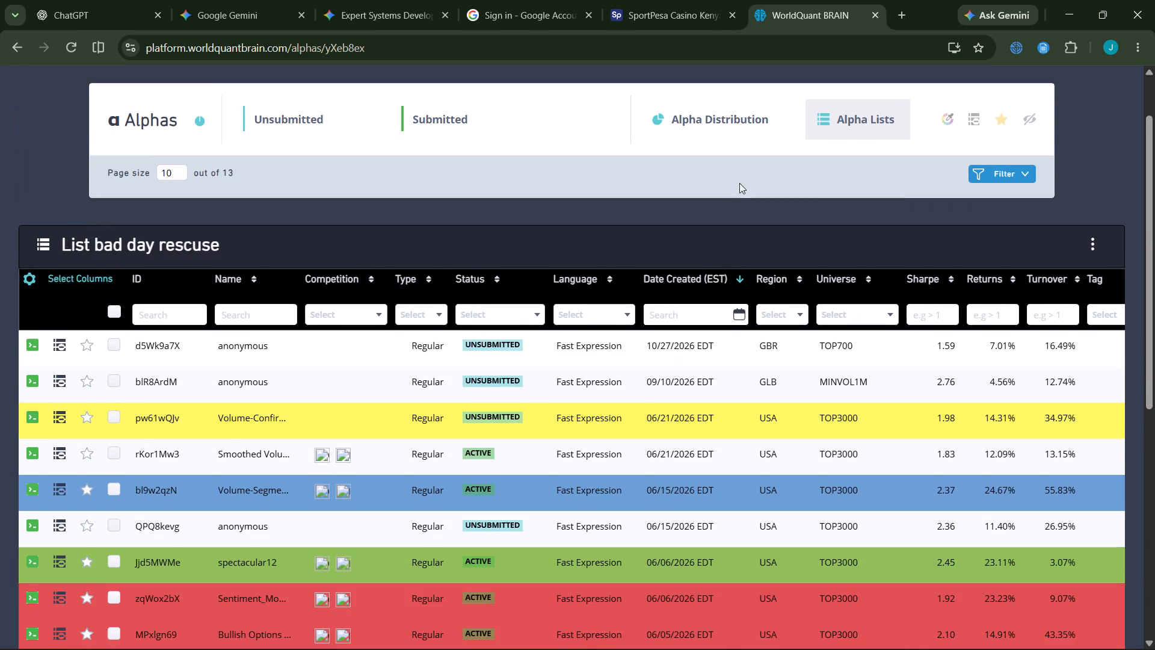
pyautogui.scroll(10, 748, 169)
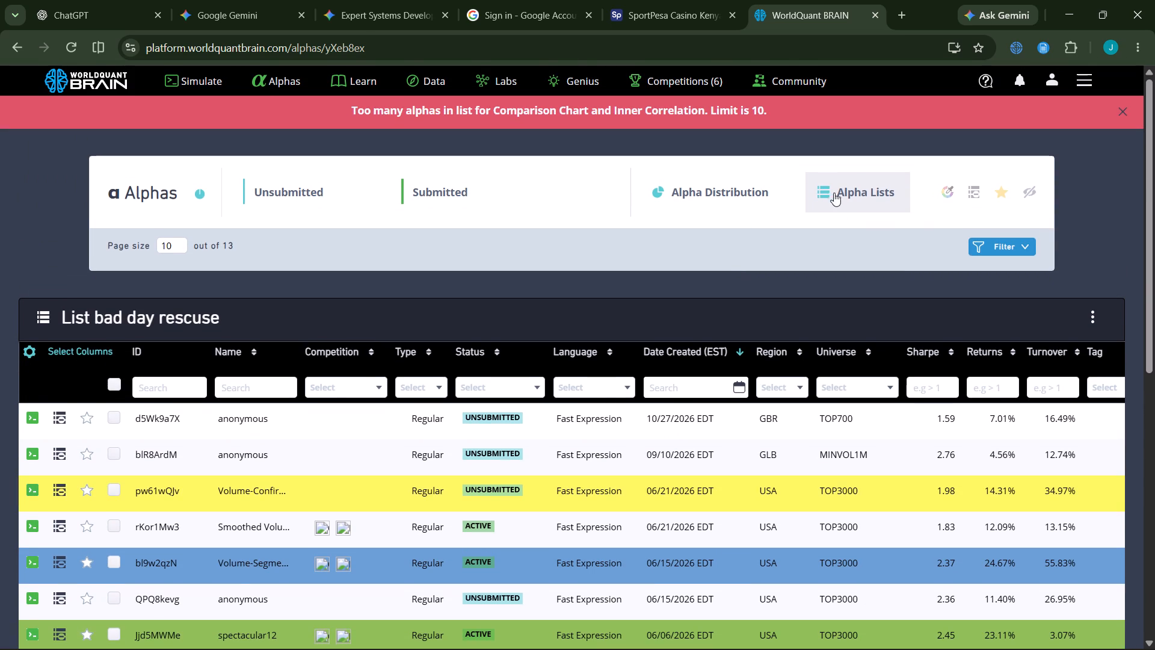
# Go to page 5 of the alpha lists and open the BADSSA DAY list for comparison.
pyautogui.click(838, 191)
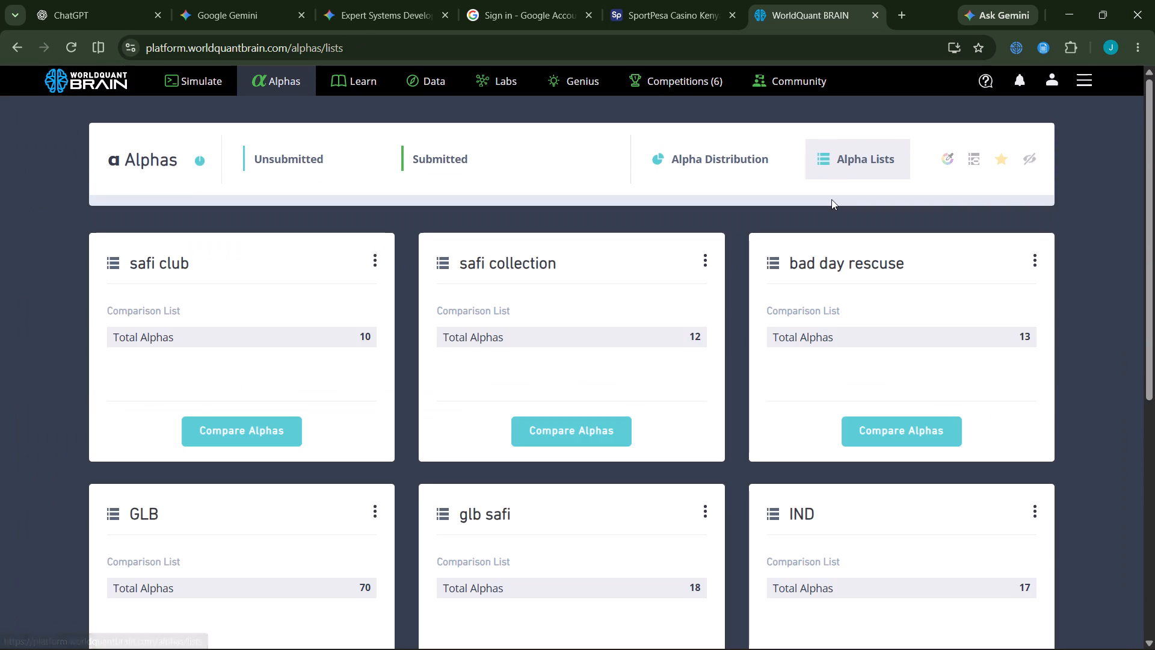
pyautogui.scroll(-8, 866, 294)
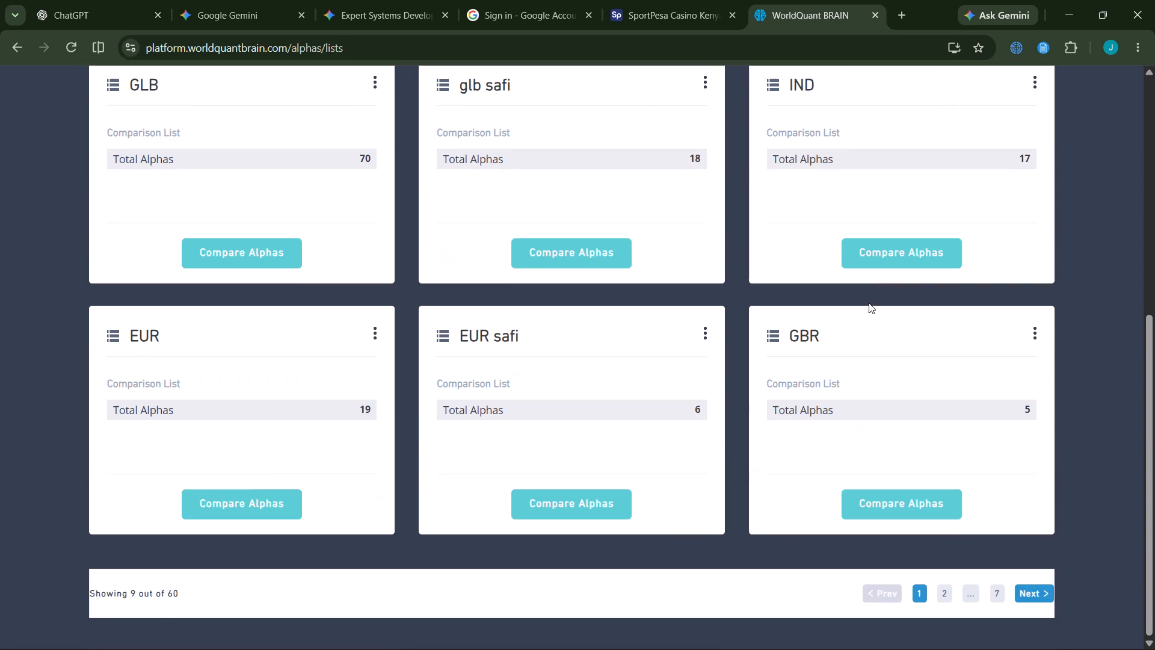
pyautogui.tripleClick(939, 592)
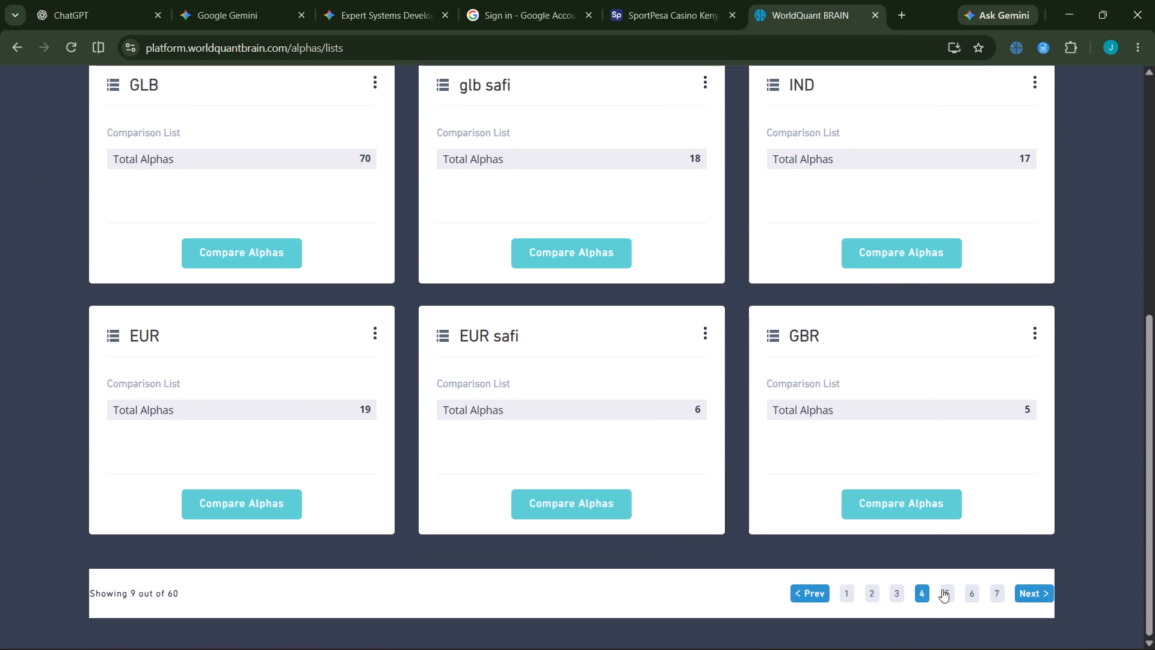
pyautogui.click(943, 588)
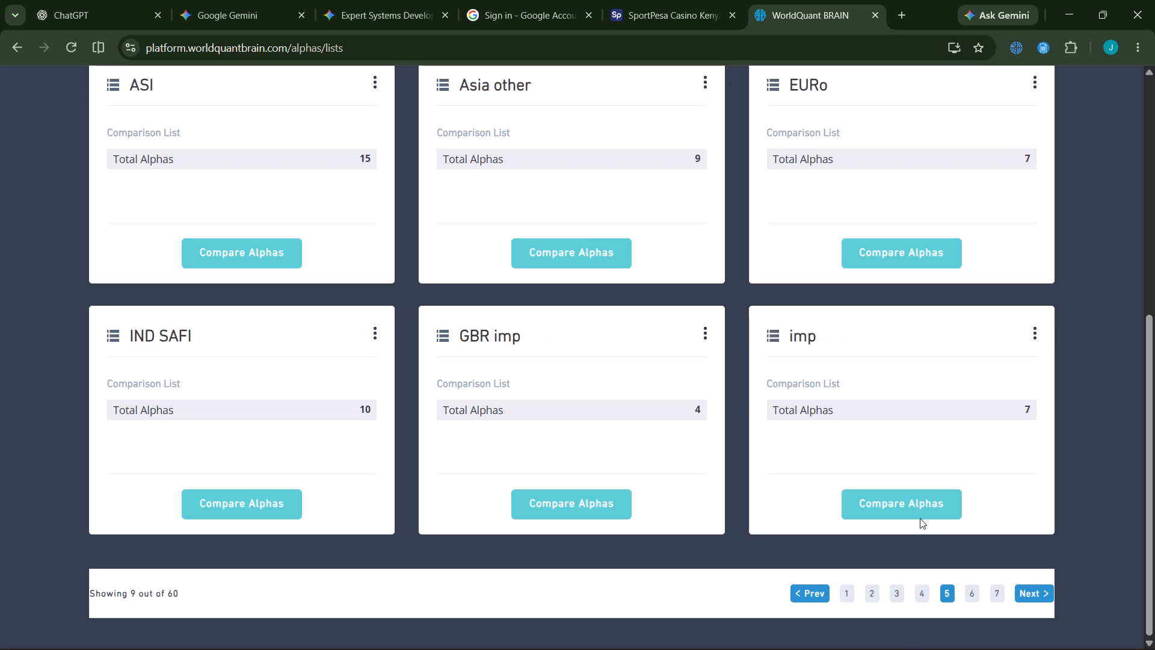
pyautogui.scroll(3, 811, 357)
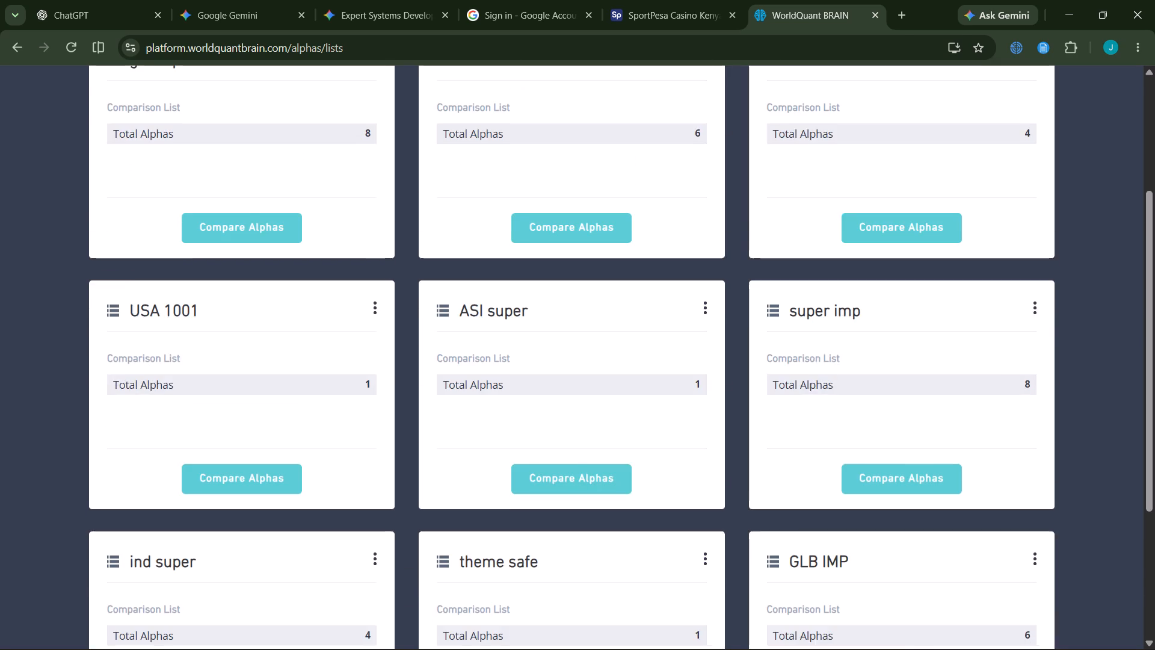
pyautogui.scroll(17, 811, 357)
pyautogui.click(911, 428)
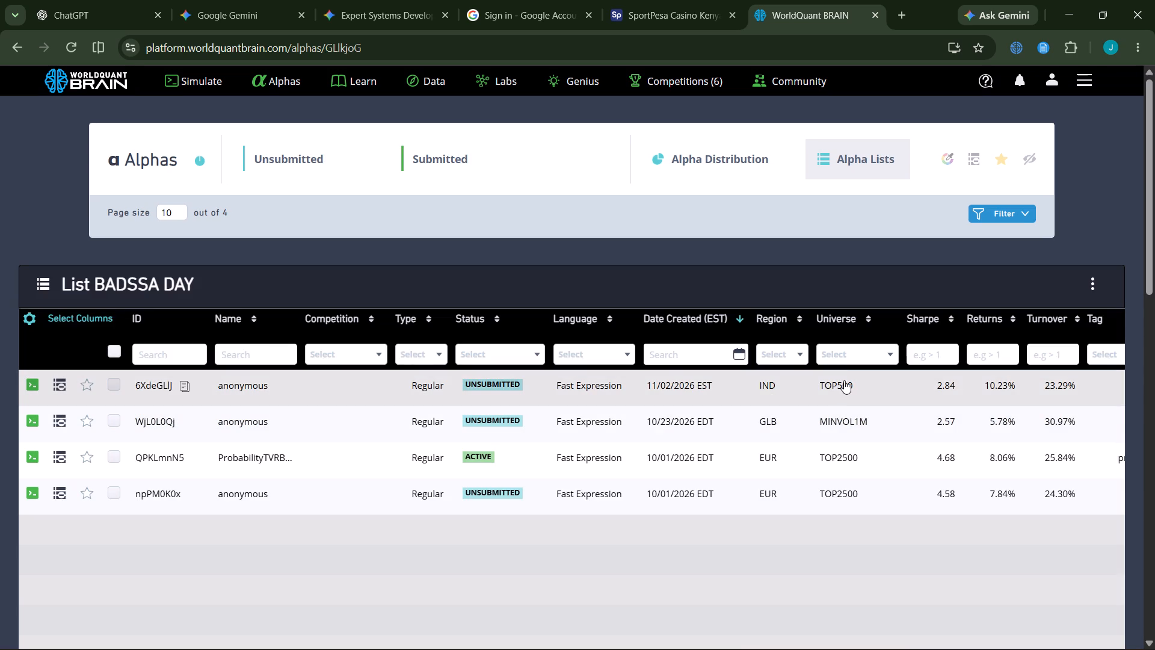
# Open the unsubmitted IND TOP500 alpha in the BADSSA DAY list and review its code, settings and training-period IS Summary.
pyautogui.click(837, 384)
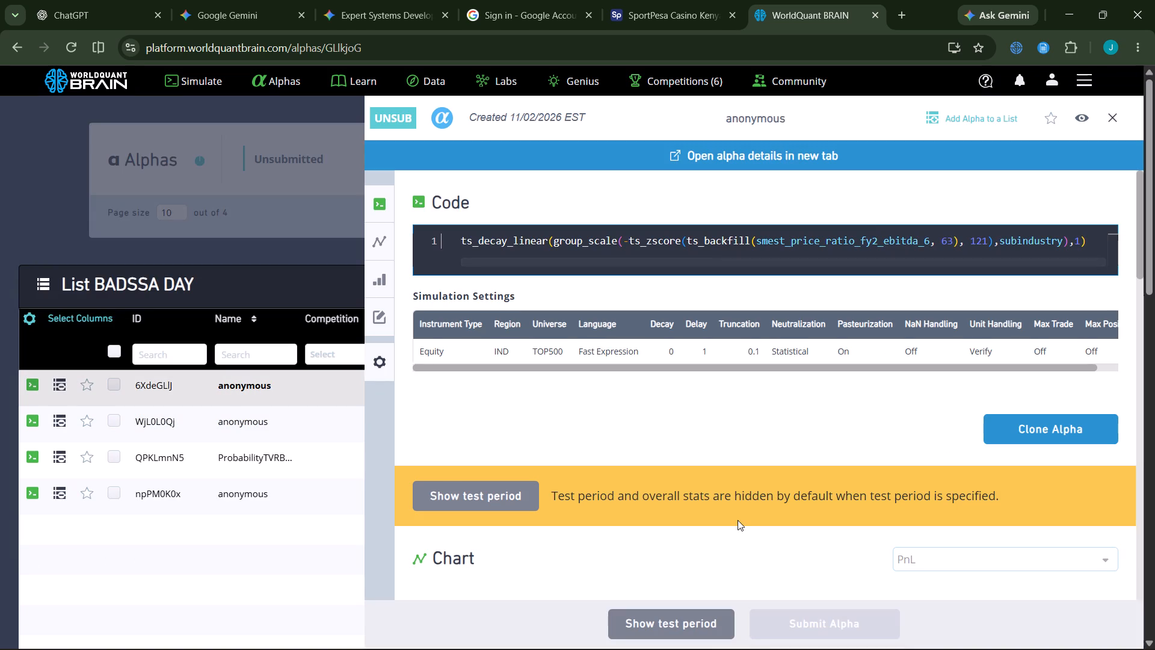
pyautogui.scroll(-1, 736, 520)
pyautogui.scroll(3, 715, 527)
pyautogui.scroll(-7, 697, 534)
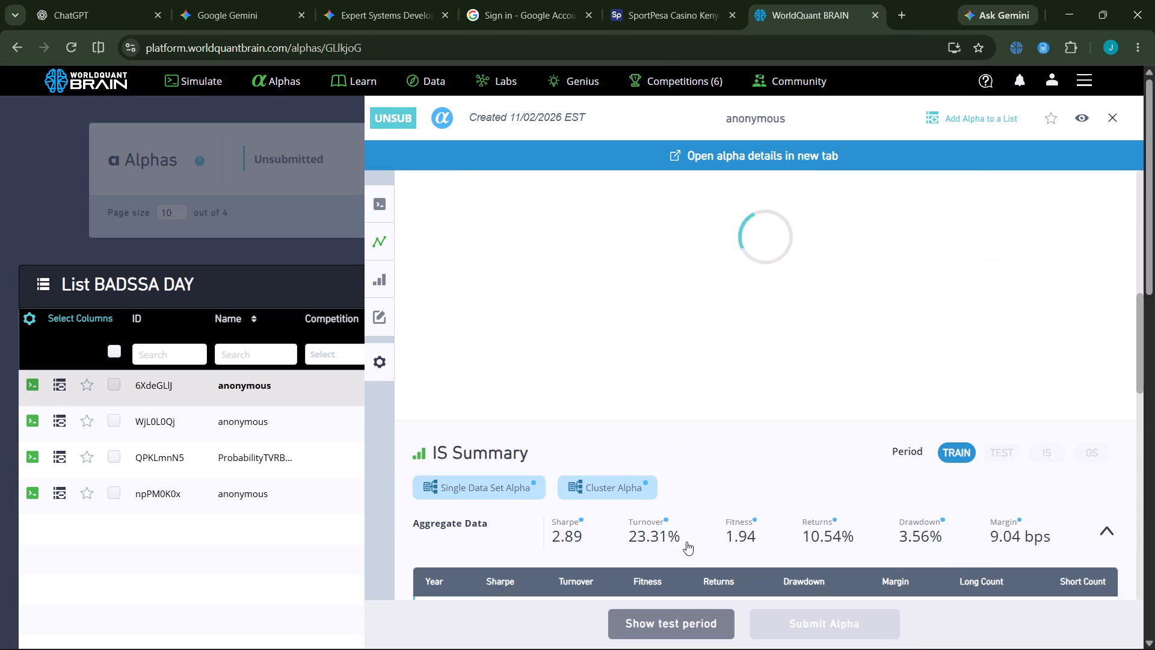
pyautogui.scroll(13, 683, 543)
pyautogui.scroll(-6, 689, 583)
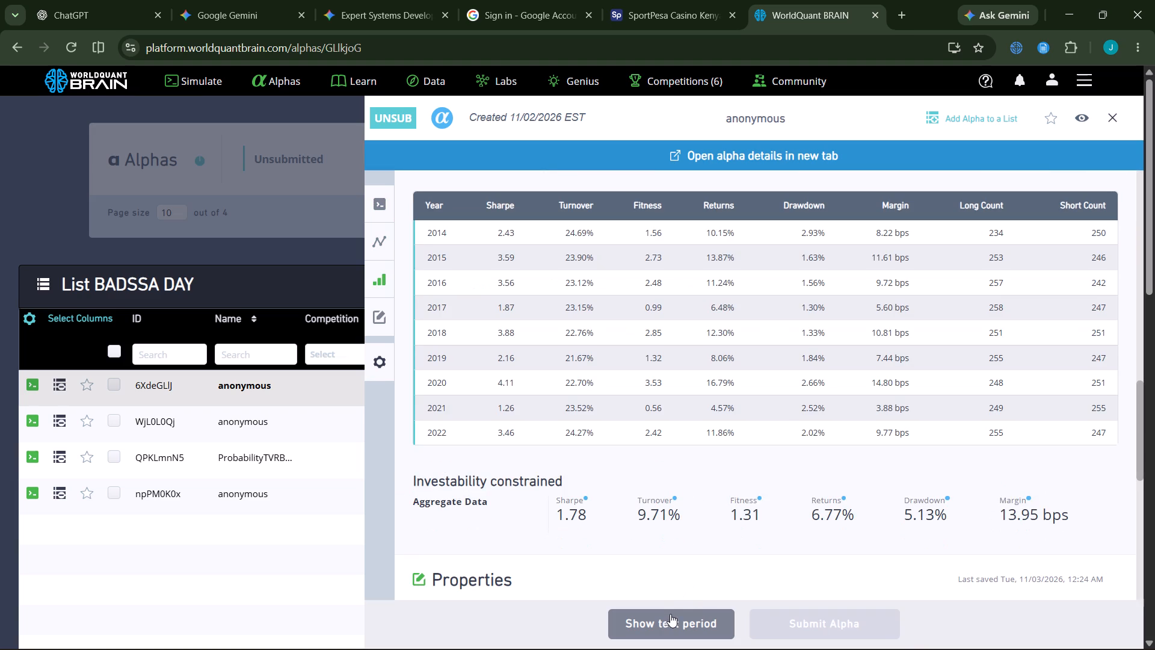
# Show the test period for the IND TOP500 alpha and review its IS Summary.
pyautogui.click(670, 614)
pyautogui.scroll(3, 703, 525)
pyautogui.scroll(-8, 703, 525)
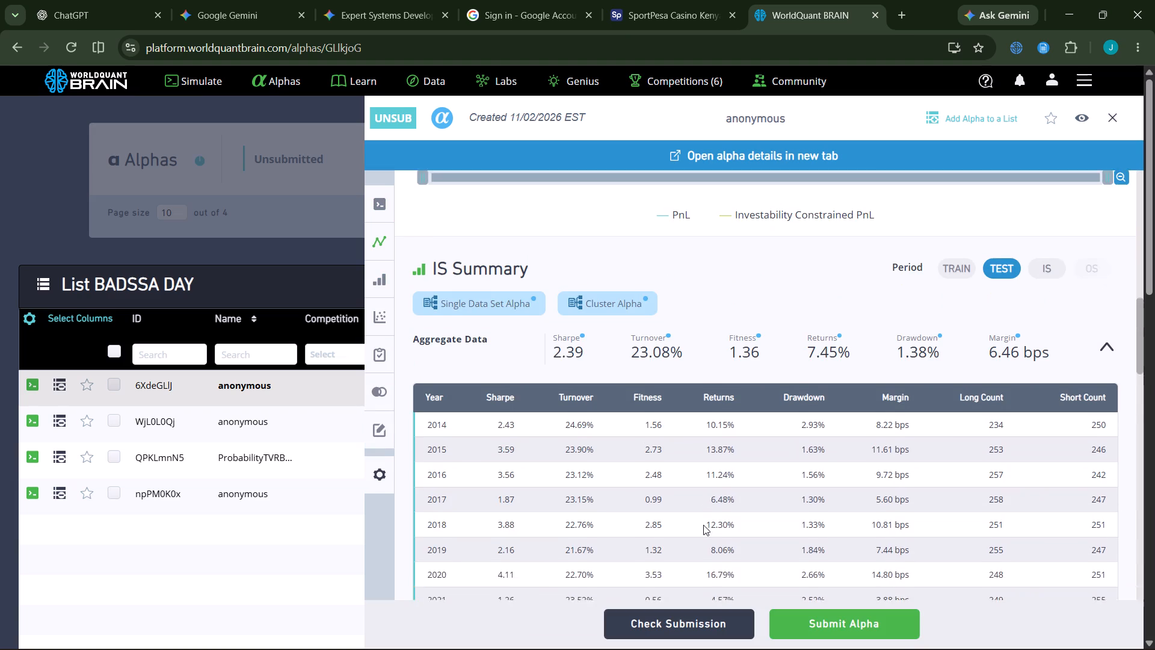
# Calculate the Prod Correlation of the IND TOP500 alpha.
pyautogui.scroll(-11, 703, 525)
pyautogui.scroll(-1, 753, 495)
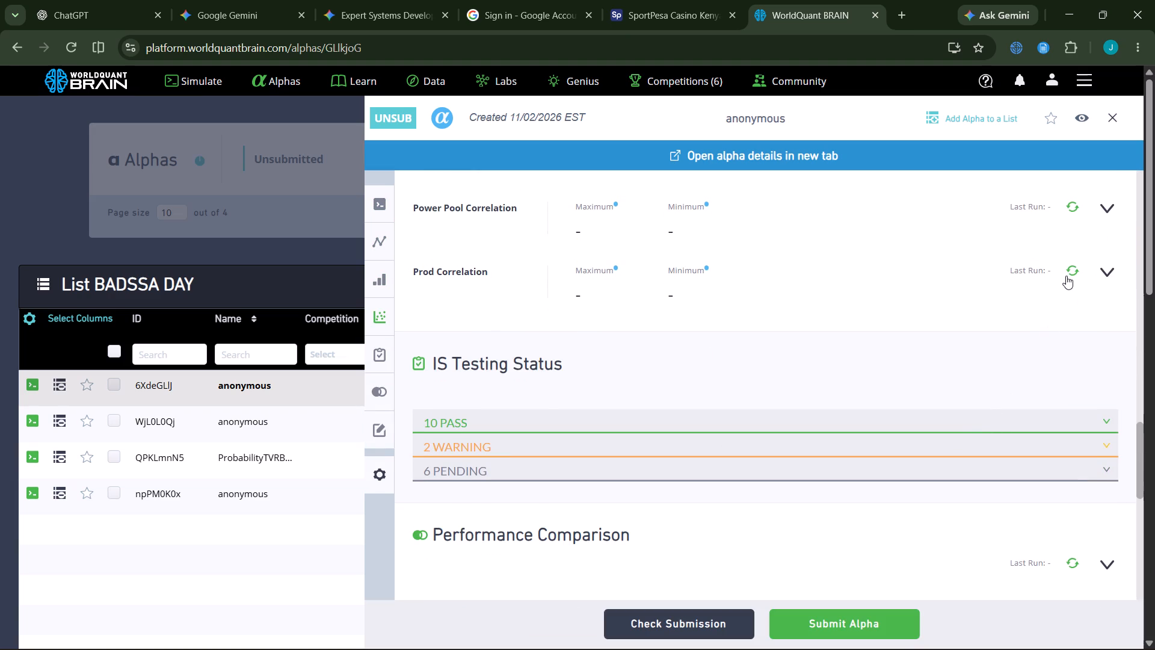
pyautogui.click(1073, 270)
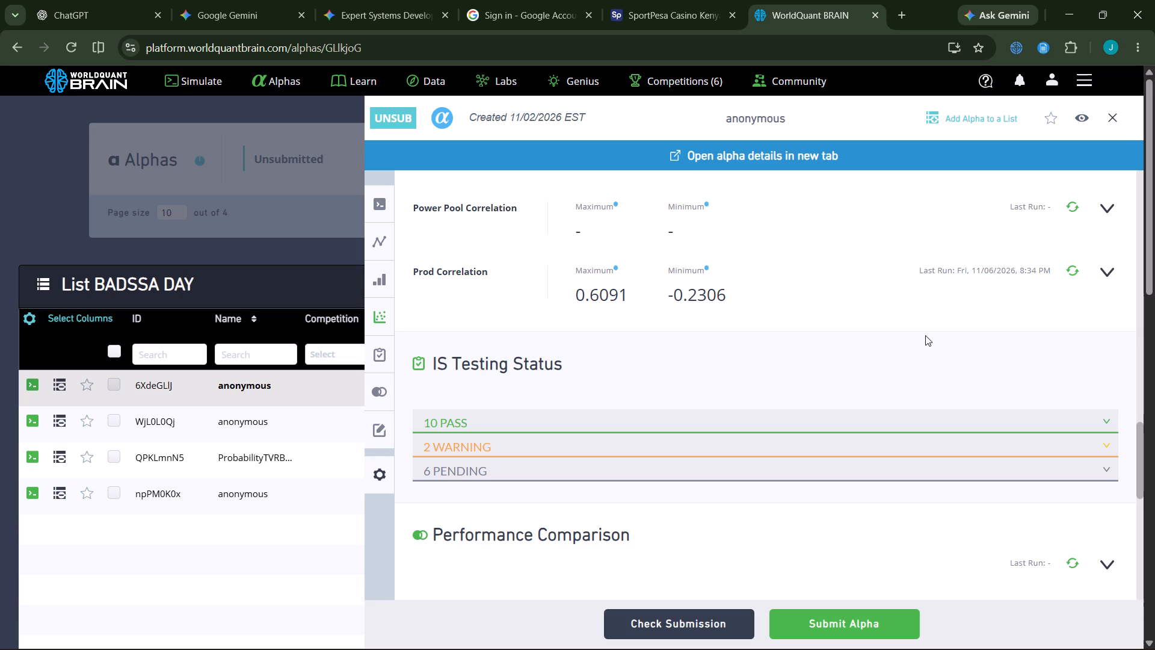
# Clone the IND TOP500 alpha into a new simulation tab and run a full simulation of it.
pyautogui.scroll(2, 908, 348)
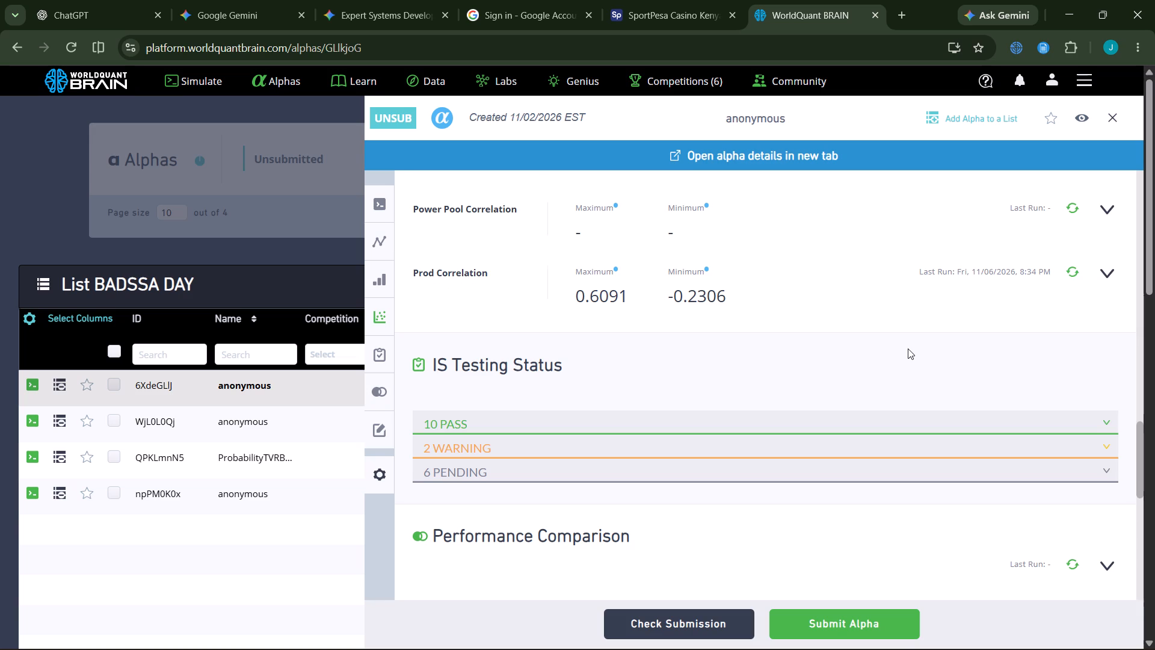
pyautogui.scroll(16, 908, 348)
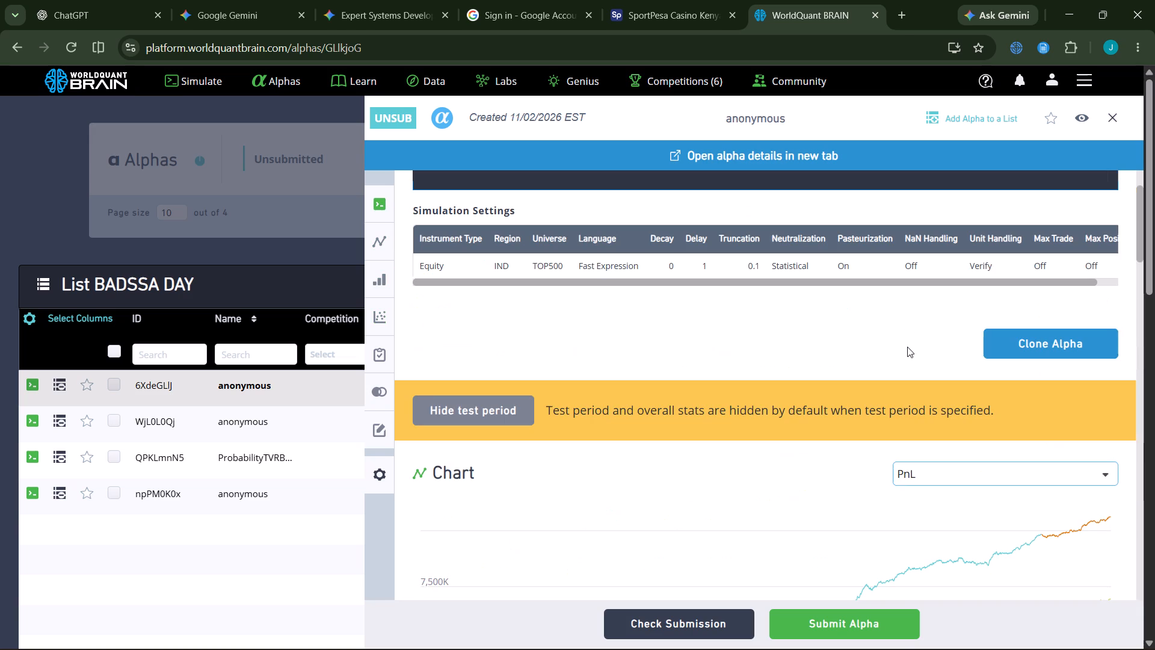
pyautogui.click(1038, 394)
pyautogui.click(1033, 385)
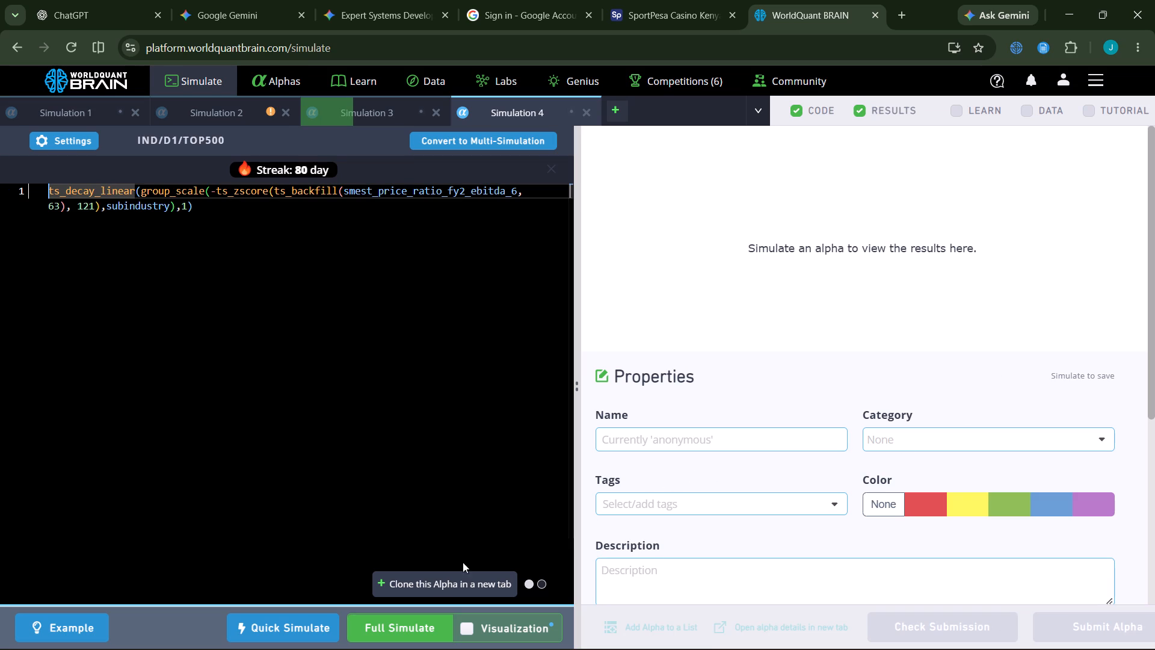
pyautogui.click(380, 622)
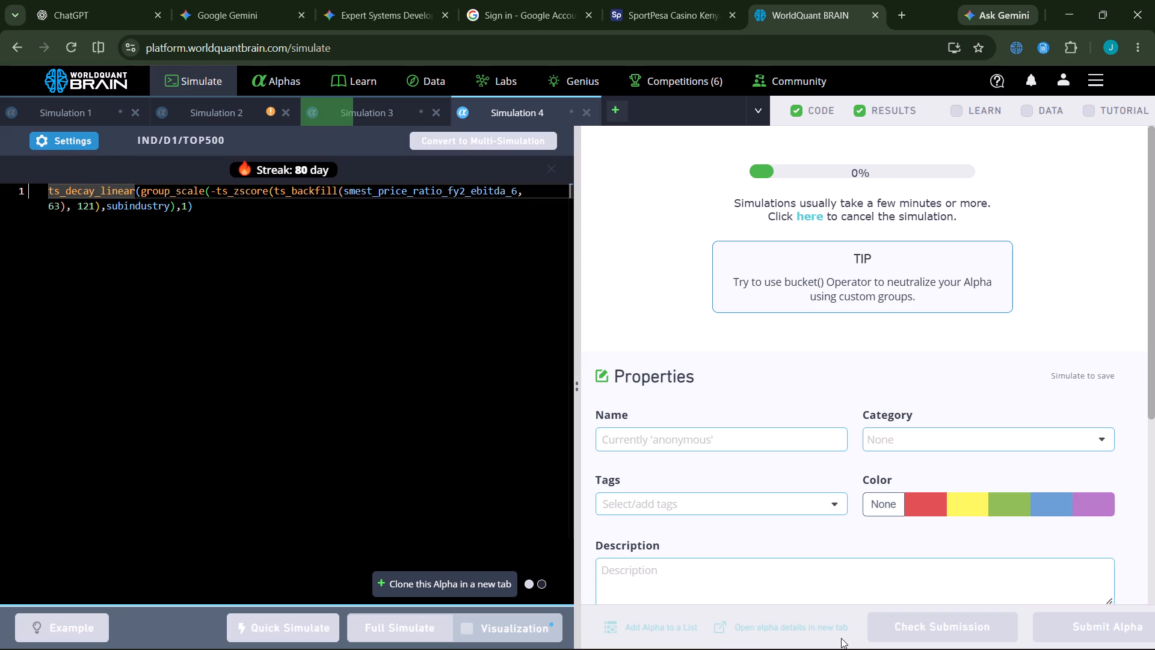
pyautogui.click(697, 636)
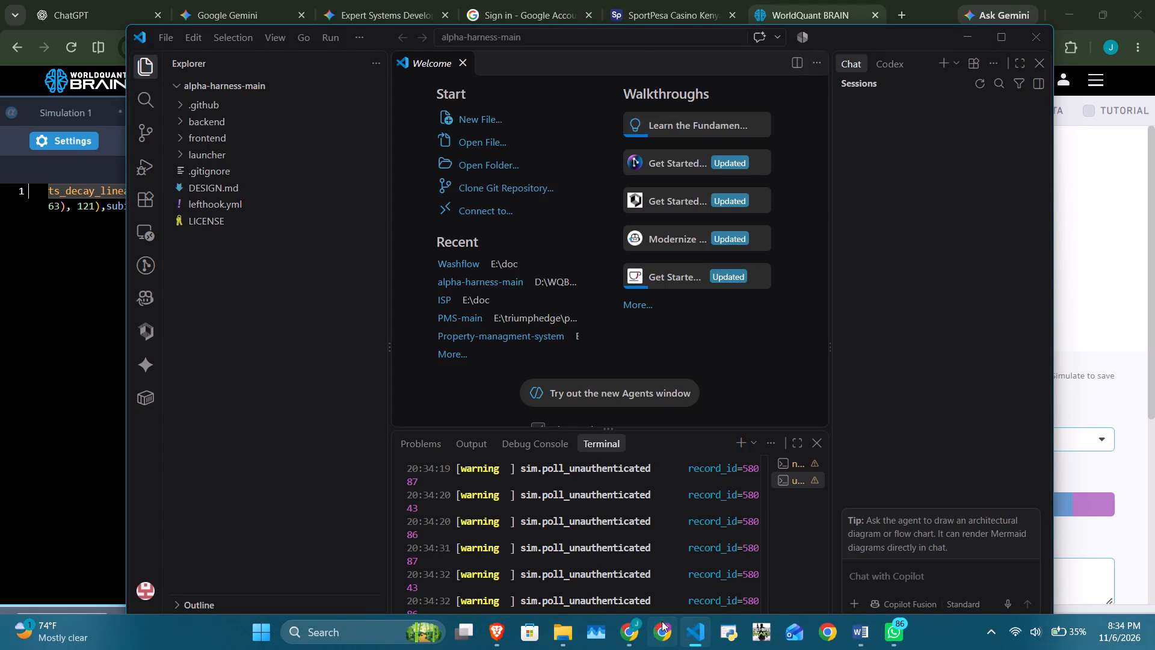
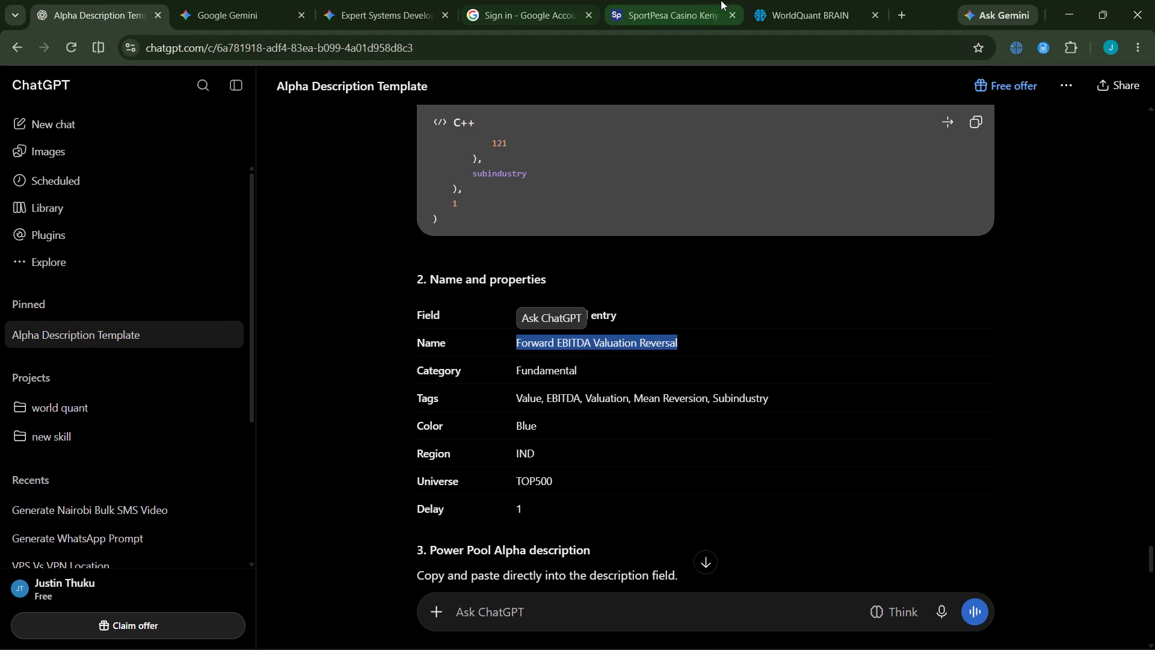
pyautogui.click(762, 0)
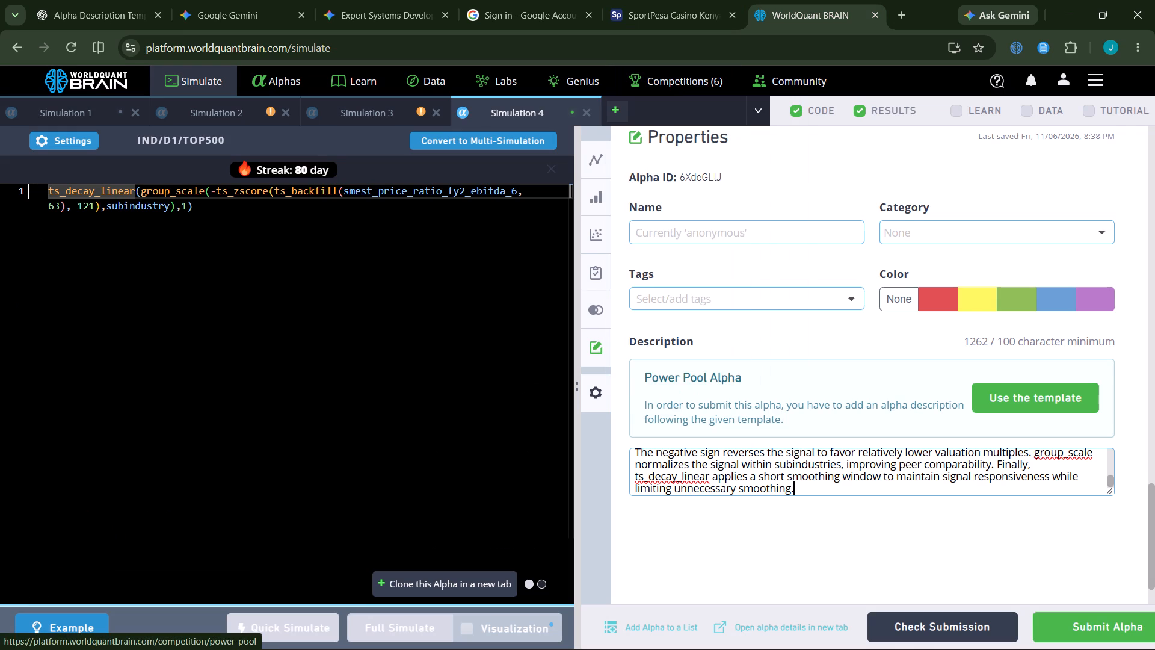
pyautogui.click(808, 220)
pyautogui.hotkey('ctrl', 'v')
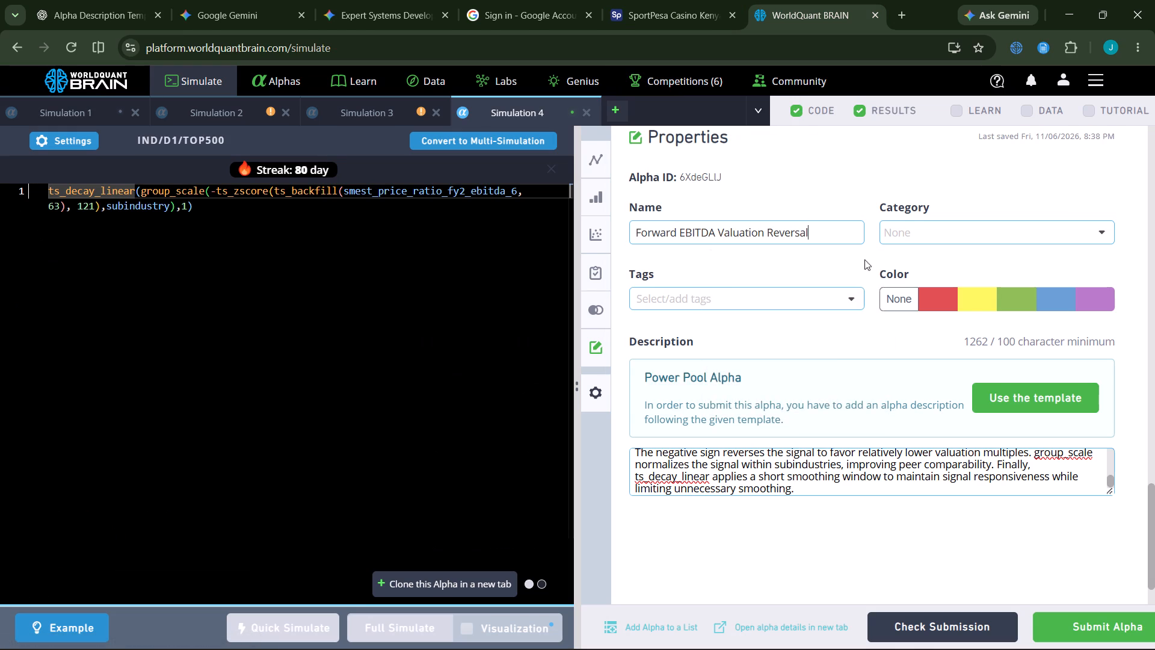
# Set the alpha's category to Fundamental and add the PowerPoolSelected tag.
pyautogui.click(913, 233)
pyautogui.click(967, 368)
pyautogui.click(766, 291)
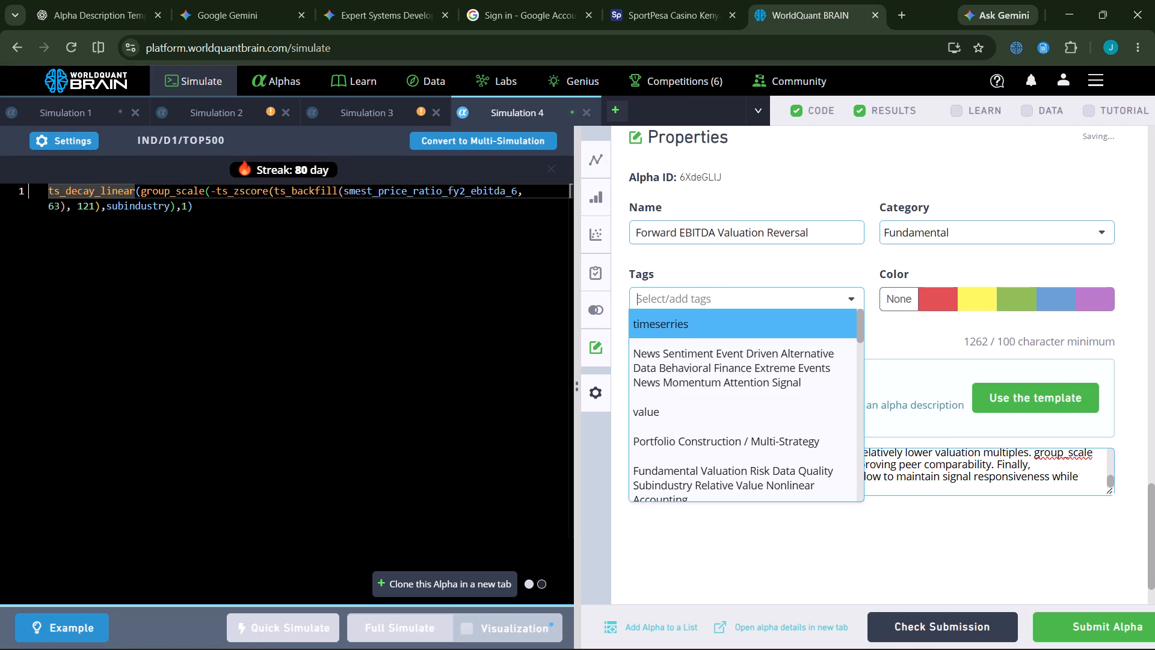
pyautogui.scroll(-20, 667, 391)
pyautogui.scroll(-5, 667, 391)
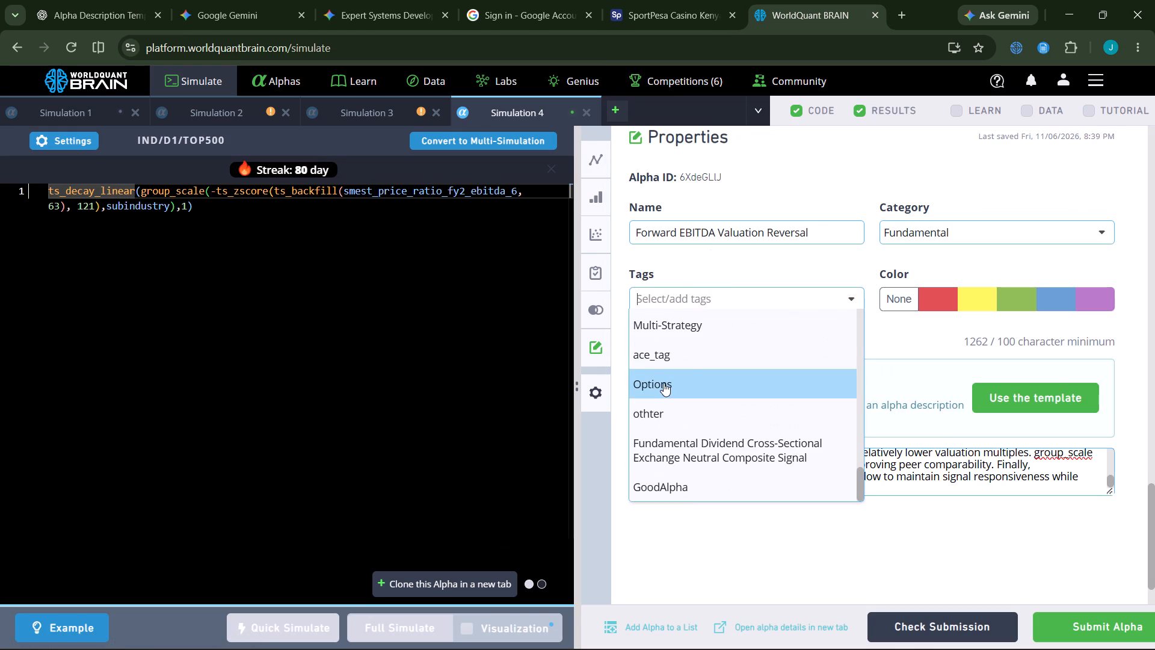
pyautogui.press('p')
pyautogui.press('o')
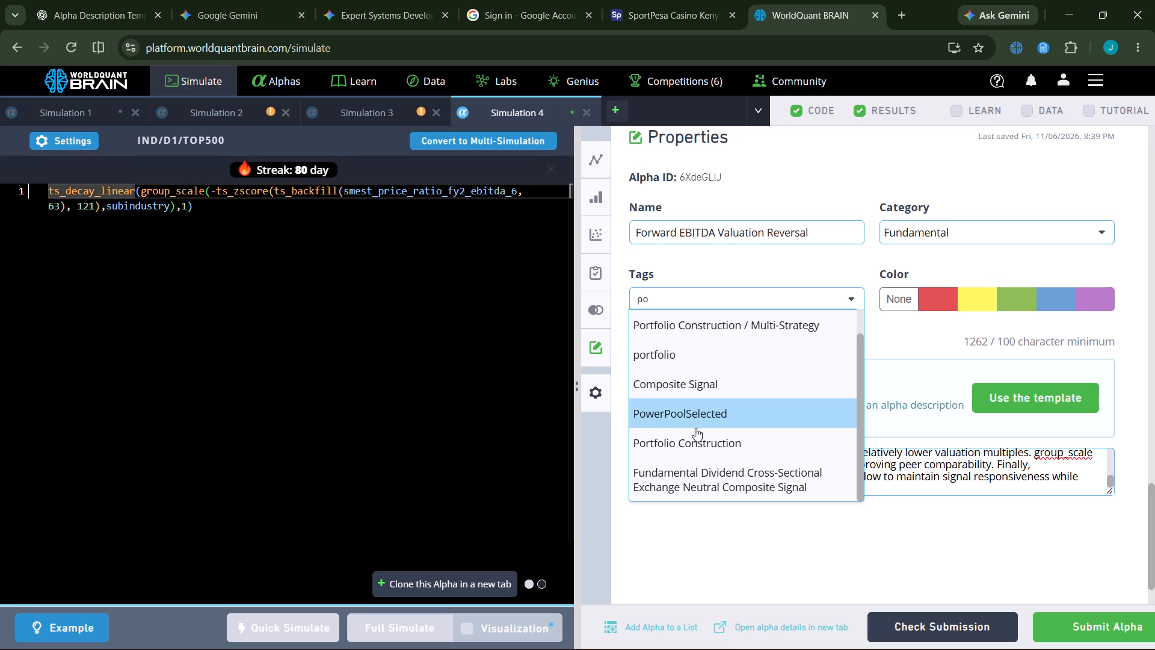
pyautogui.click(691, 421)
pyautogui.click(896, 571)
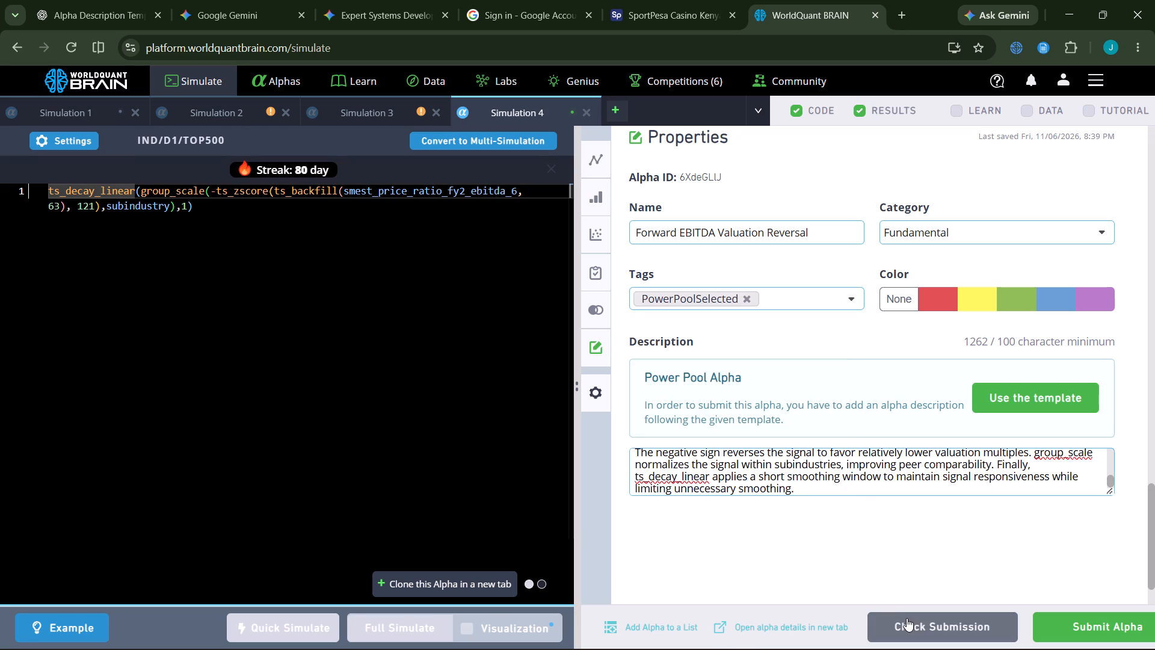
# Run the submission check on the alpha and expand the warnings under IS Testing Status to read them.
pyautogui.click(907, 618)
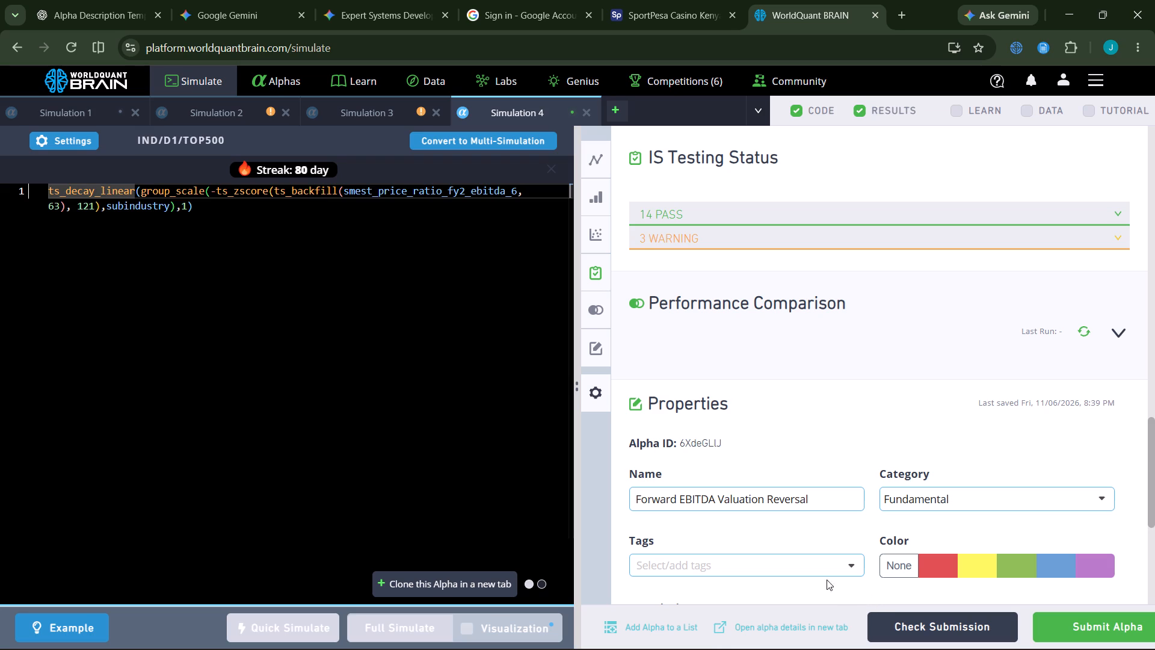
pyautogui.click(958, 247)
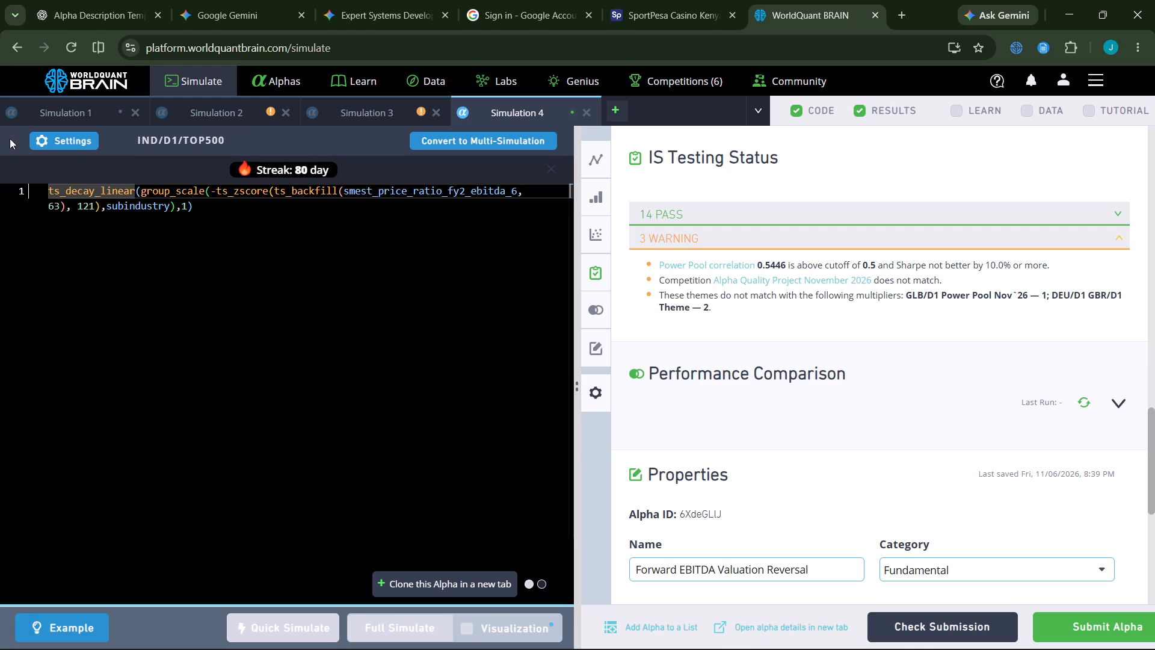
# Open the Simulation 4 settings to review the alpha's configuration.
pyautogui.click(70, 131)
pyautogui.click(70, 137)
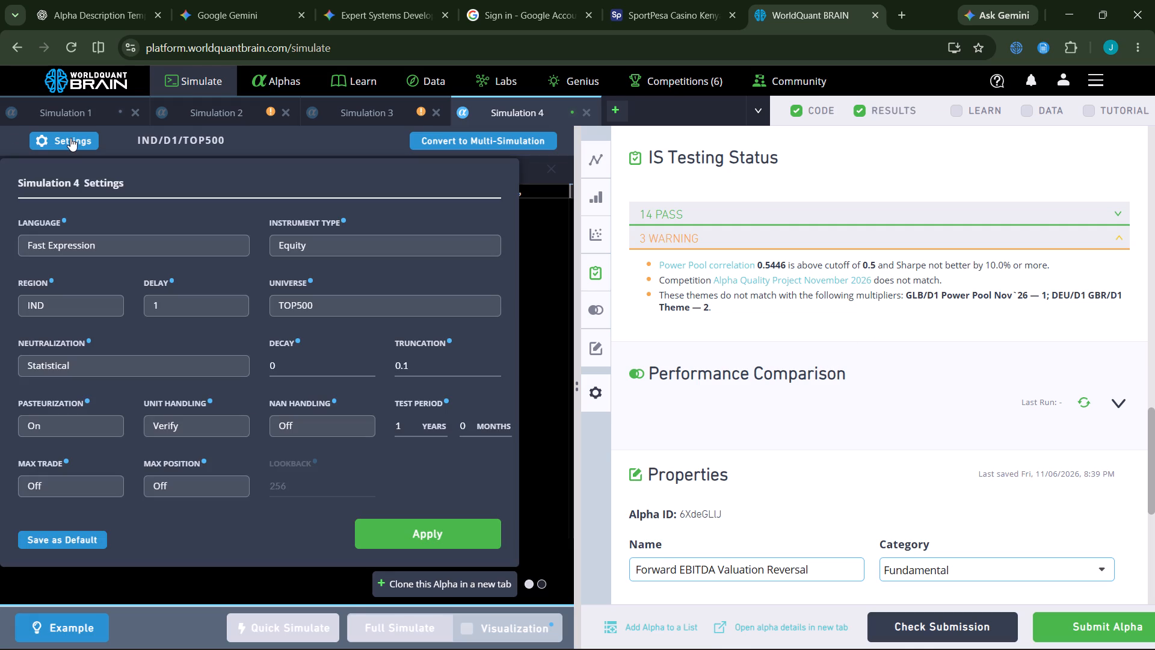
pyautogui.click(70, 138)
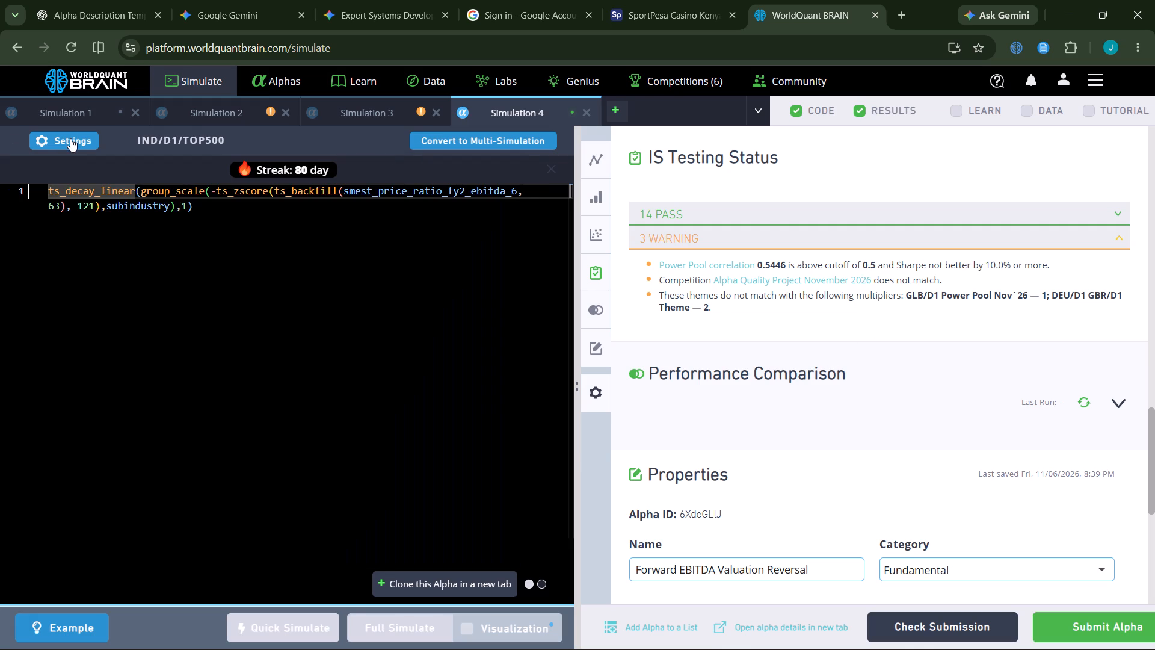
pyautogui.click(70, 138)
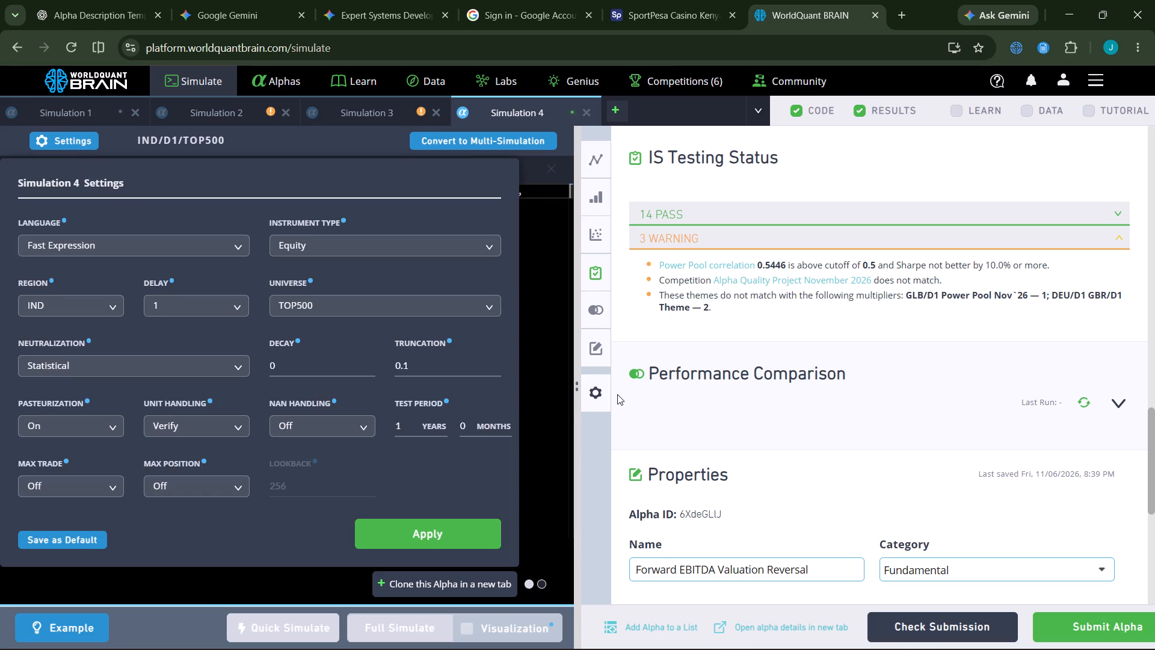
# Close the Simulation 4 settings without changes and submit the Forward EBITDA Valuation Reversal alpha.
pyautogui.click(550, 410)
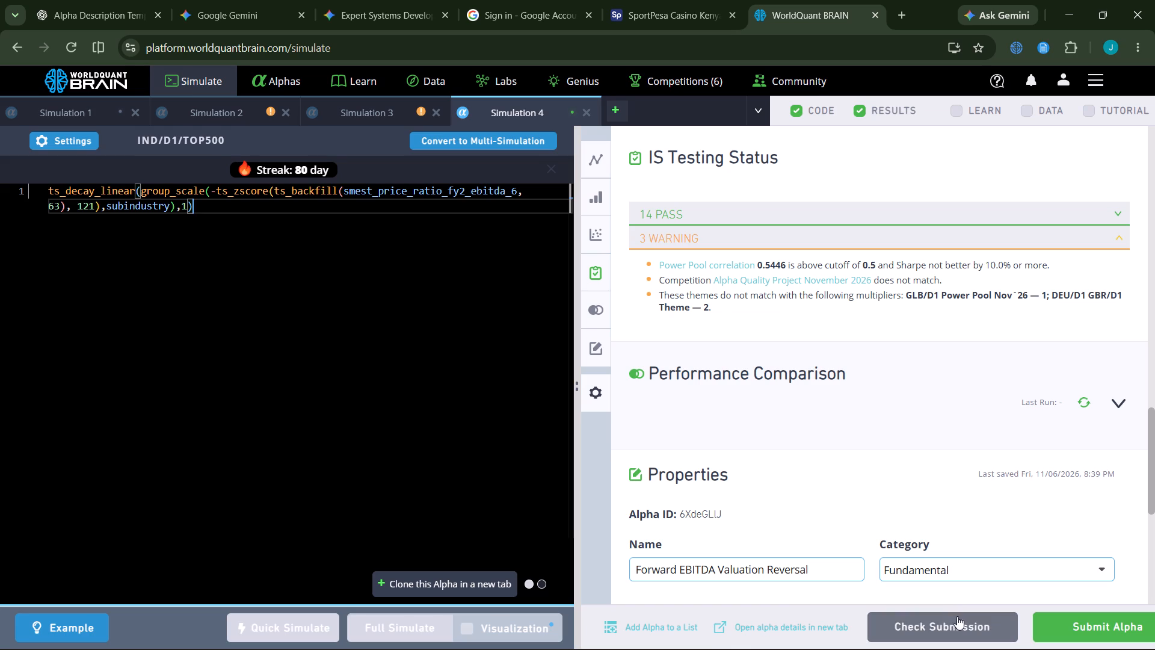
pyautogui.click(1063, 625)
# Copy the full ts_decay_linear alpha expression from the Simulation 4 code editor.
pyautogui.moveTo(236, 238); pyautogui.dragTo(29, 193)
pyautogui.hotkey('ctrl', 'c')
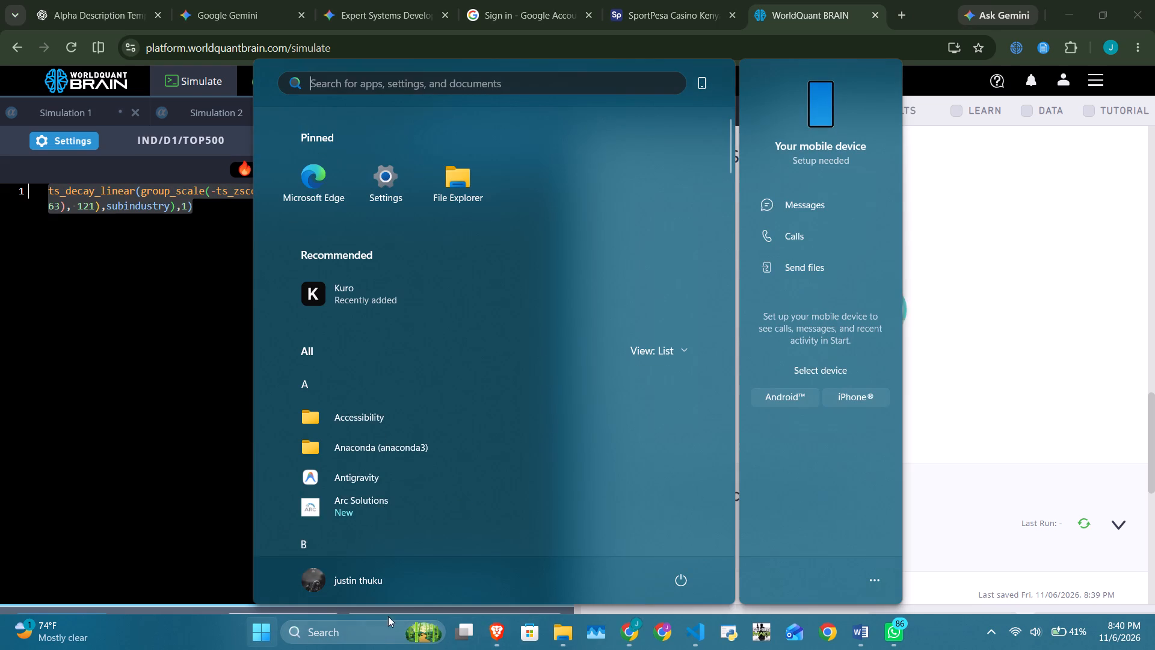
# Find Antigravity among the computer's installed applications and launch it.
pyautogui.scroll(-20, 332, 370)
pyautogui.scroll(-1, 332, 370)
pyautogui.scroll(3, 328, 372)
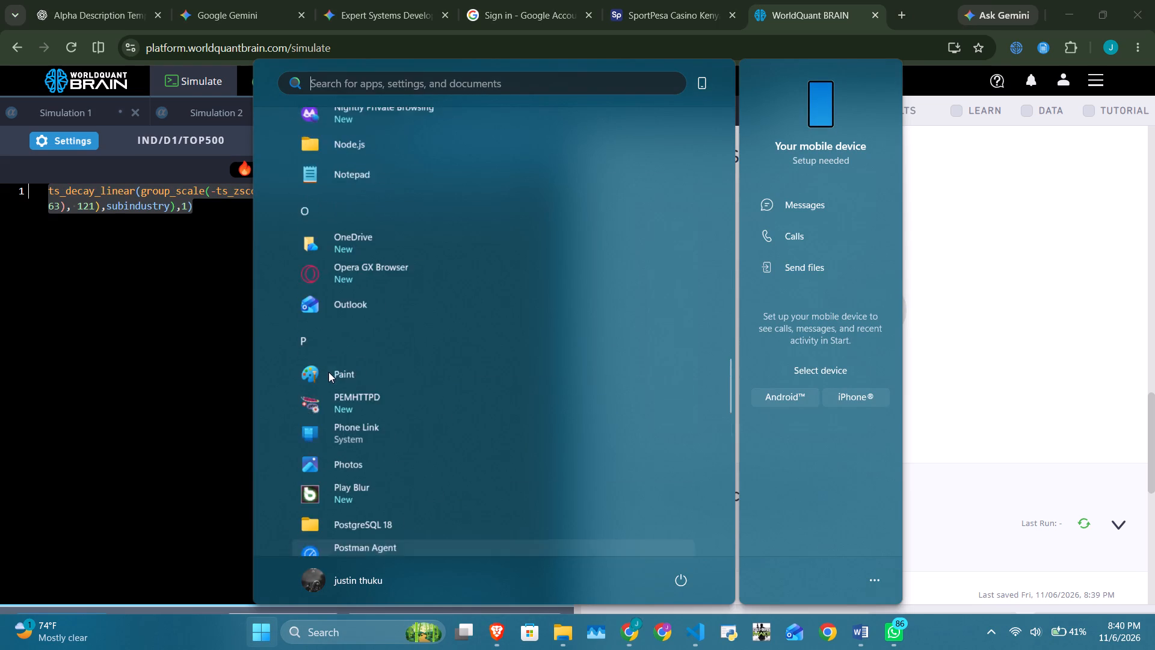
pyautogui.scroll(16, 328, 372)
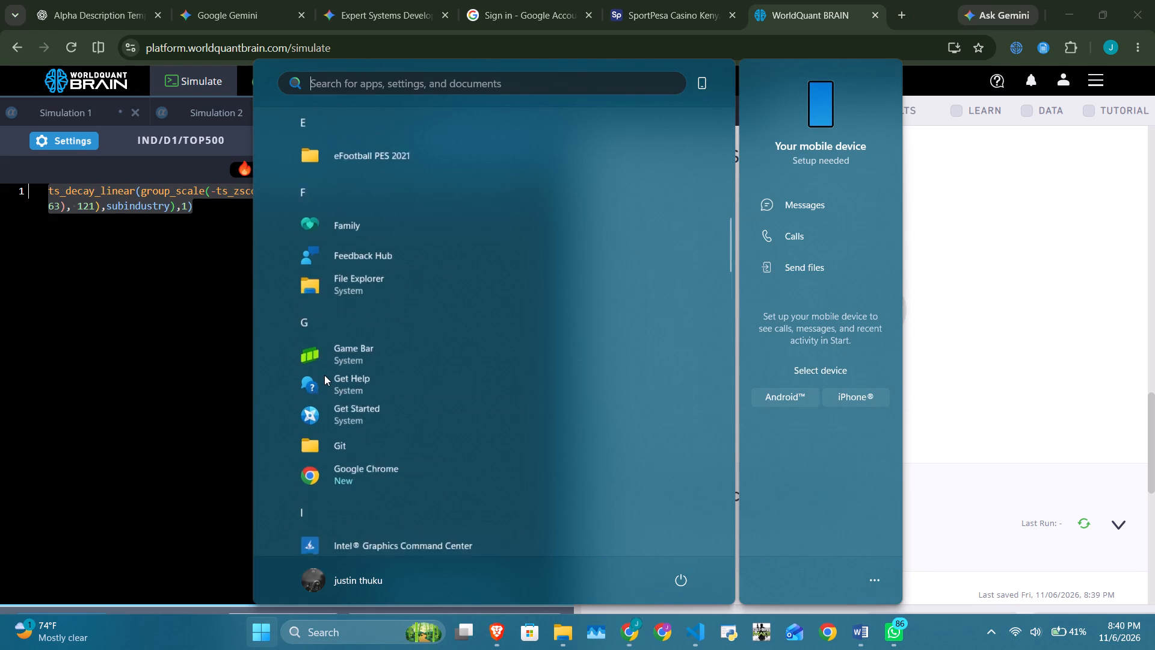
pyautogui.scroll(8, 322, 376)
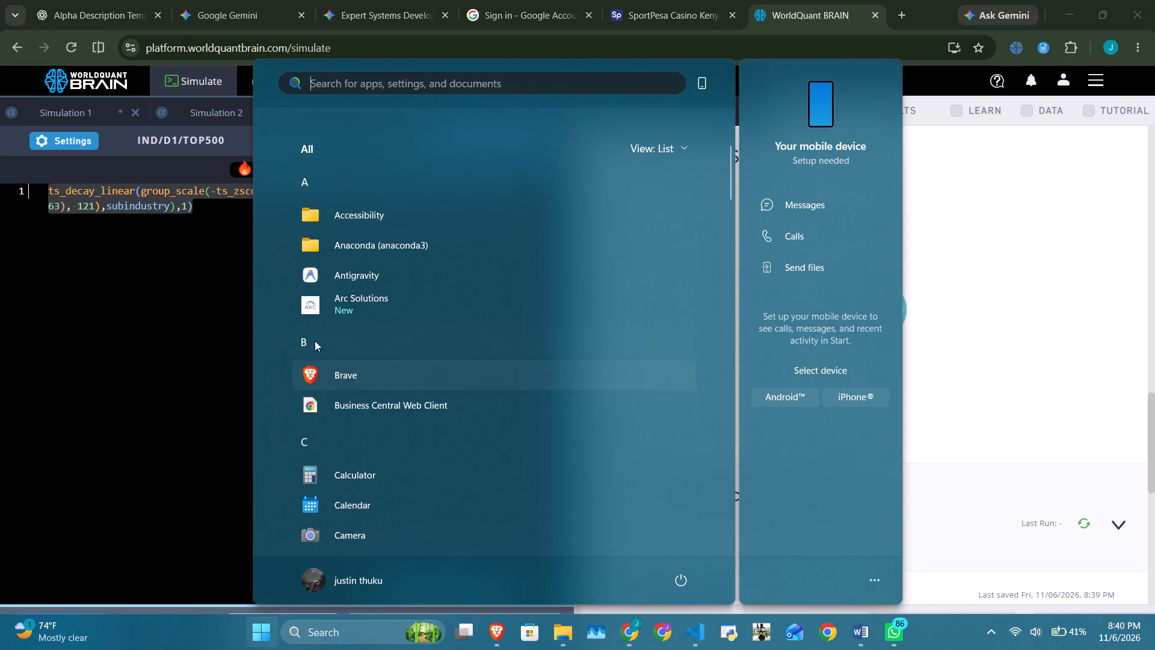
pyautogui.click(336, 276)
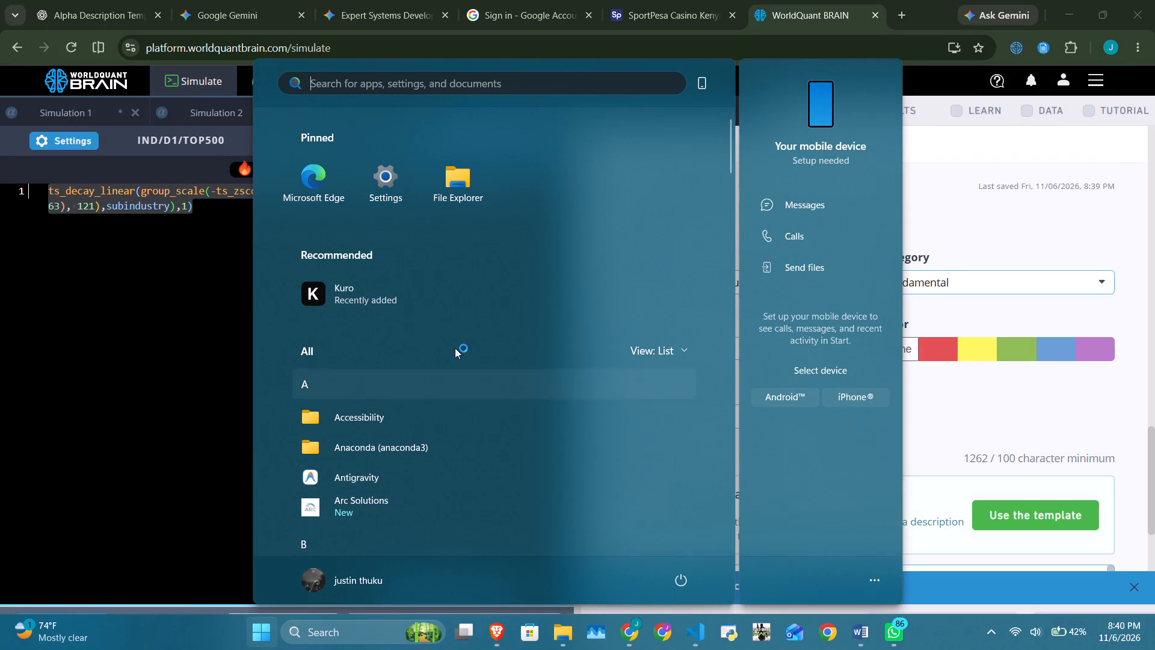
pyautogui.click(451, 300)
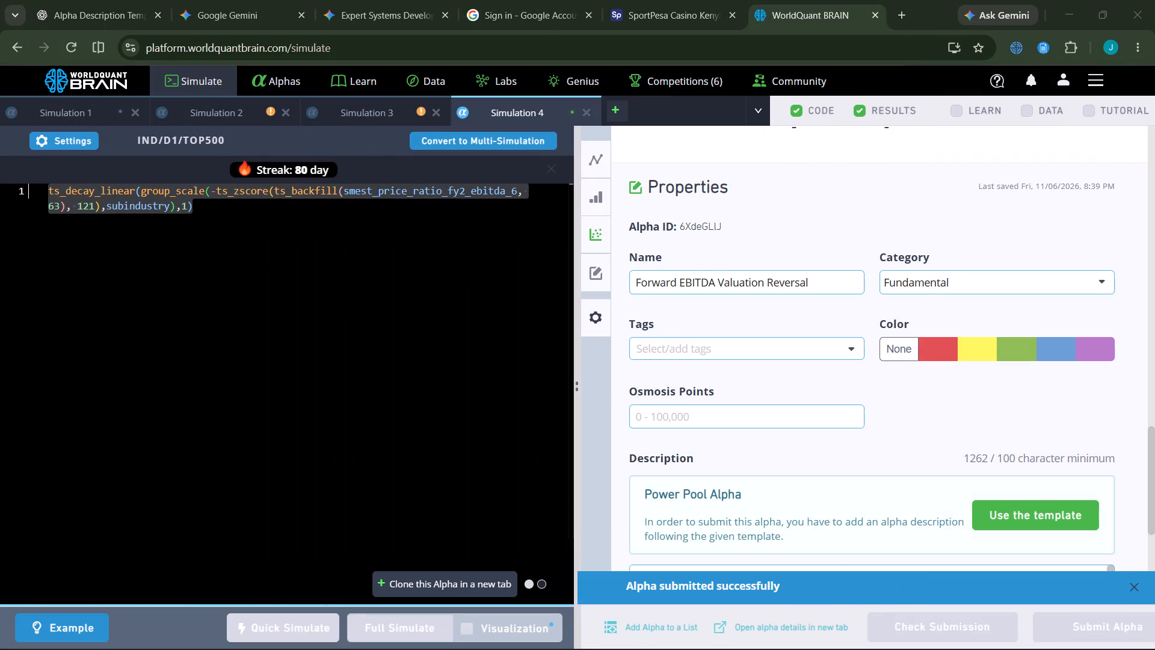